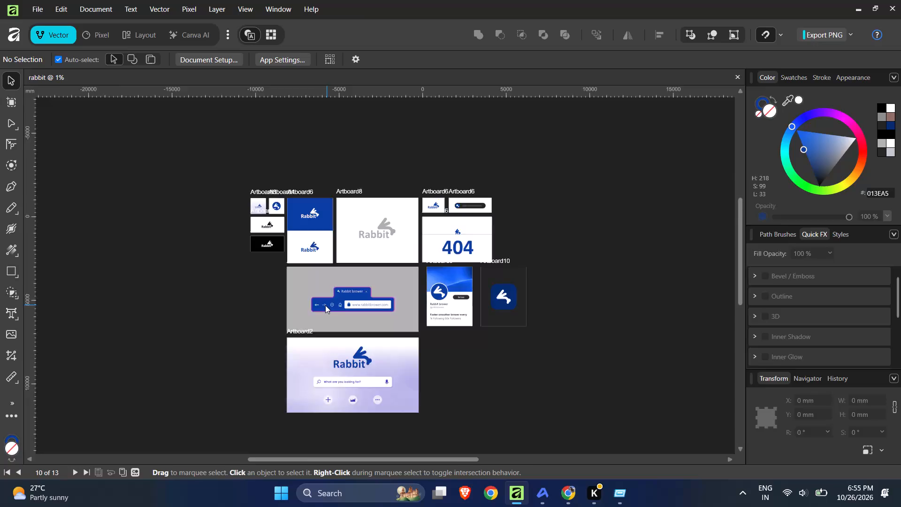
# Delete the white left-pointing back arrow from the blue browser bar of the Rabbit mockup.
pyautogui.scroll(-2, 325, 305)
pyautogui.scroll(3, 325, 305)
pyautogui.scroll(2, 534, 315)
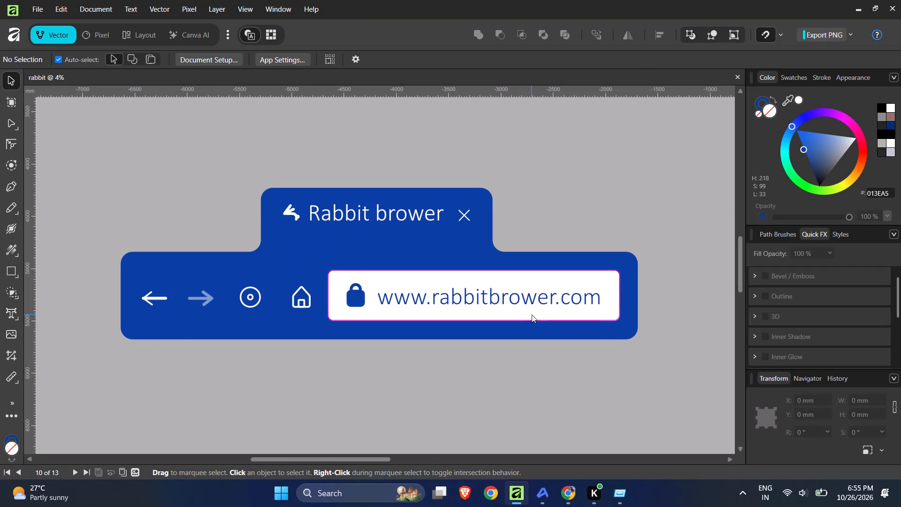
pyautogui.scroll(6, 108, 299)
pyautogui.scroll(4, 198, 308)
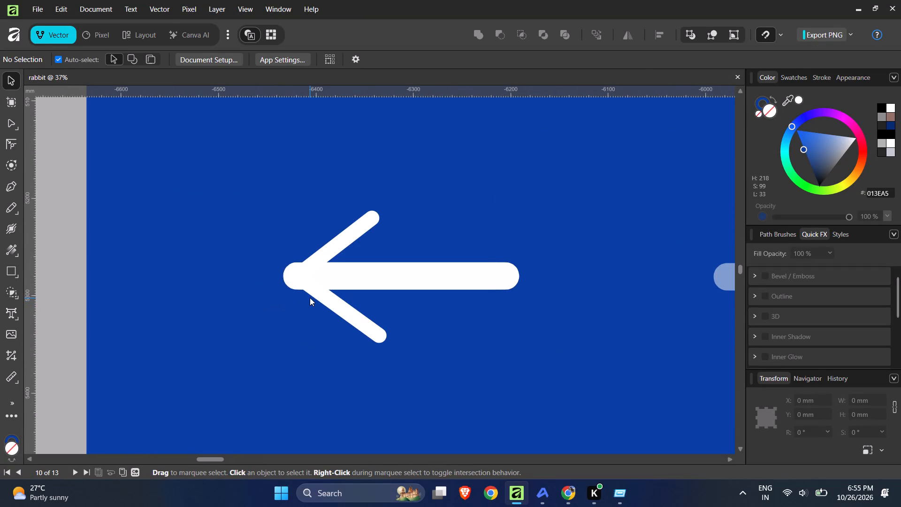
pyautogui.click(316, 294)
pyautogui.press('BackSpace')
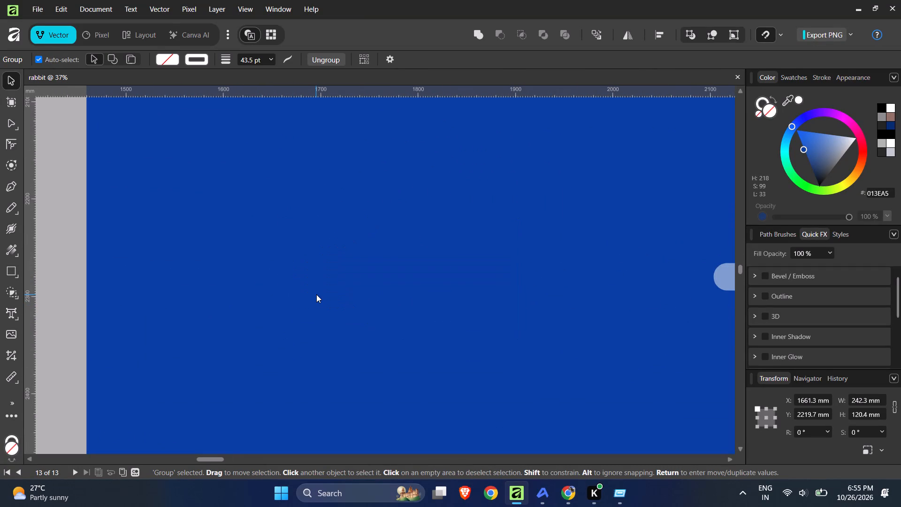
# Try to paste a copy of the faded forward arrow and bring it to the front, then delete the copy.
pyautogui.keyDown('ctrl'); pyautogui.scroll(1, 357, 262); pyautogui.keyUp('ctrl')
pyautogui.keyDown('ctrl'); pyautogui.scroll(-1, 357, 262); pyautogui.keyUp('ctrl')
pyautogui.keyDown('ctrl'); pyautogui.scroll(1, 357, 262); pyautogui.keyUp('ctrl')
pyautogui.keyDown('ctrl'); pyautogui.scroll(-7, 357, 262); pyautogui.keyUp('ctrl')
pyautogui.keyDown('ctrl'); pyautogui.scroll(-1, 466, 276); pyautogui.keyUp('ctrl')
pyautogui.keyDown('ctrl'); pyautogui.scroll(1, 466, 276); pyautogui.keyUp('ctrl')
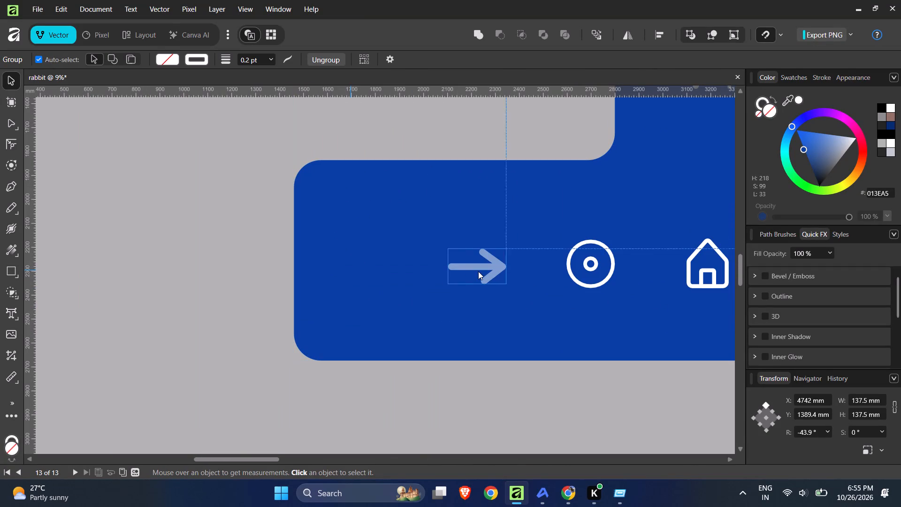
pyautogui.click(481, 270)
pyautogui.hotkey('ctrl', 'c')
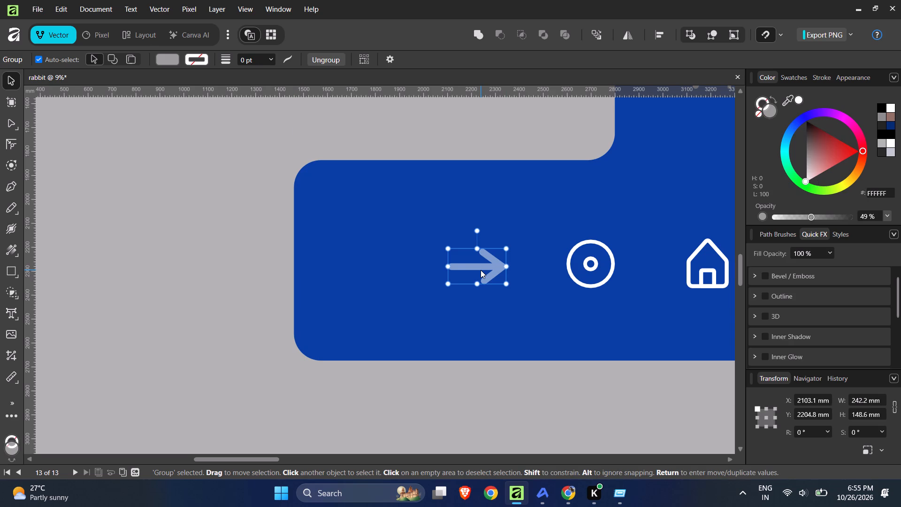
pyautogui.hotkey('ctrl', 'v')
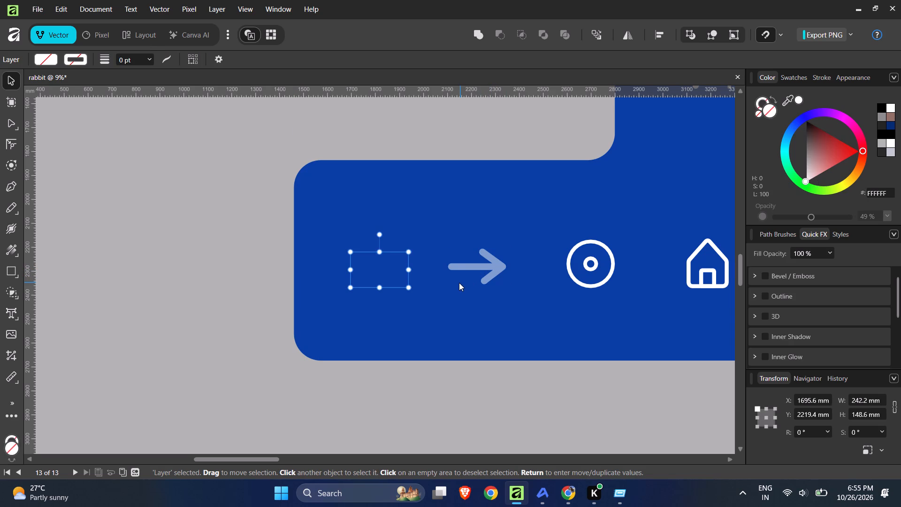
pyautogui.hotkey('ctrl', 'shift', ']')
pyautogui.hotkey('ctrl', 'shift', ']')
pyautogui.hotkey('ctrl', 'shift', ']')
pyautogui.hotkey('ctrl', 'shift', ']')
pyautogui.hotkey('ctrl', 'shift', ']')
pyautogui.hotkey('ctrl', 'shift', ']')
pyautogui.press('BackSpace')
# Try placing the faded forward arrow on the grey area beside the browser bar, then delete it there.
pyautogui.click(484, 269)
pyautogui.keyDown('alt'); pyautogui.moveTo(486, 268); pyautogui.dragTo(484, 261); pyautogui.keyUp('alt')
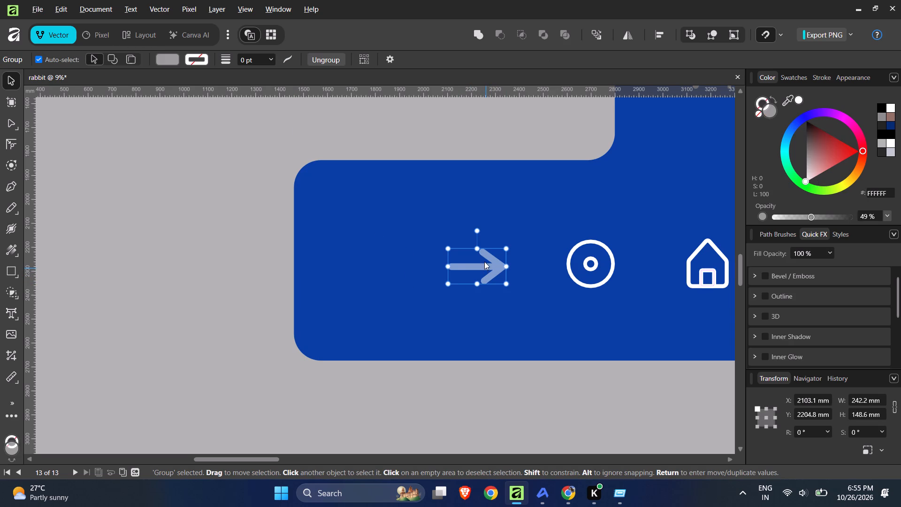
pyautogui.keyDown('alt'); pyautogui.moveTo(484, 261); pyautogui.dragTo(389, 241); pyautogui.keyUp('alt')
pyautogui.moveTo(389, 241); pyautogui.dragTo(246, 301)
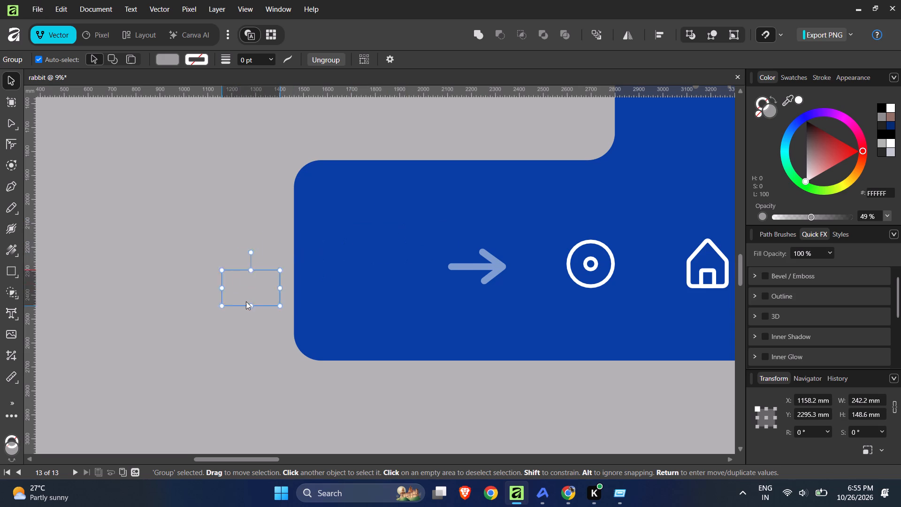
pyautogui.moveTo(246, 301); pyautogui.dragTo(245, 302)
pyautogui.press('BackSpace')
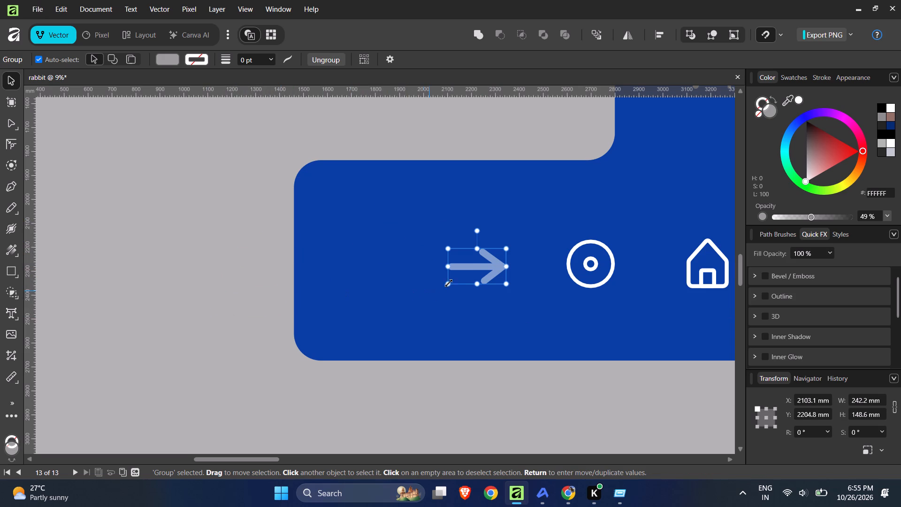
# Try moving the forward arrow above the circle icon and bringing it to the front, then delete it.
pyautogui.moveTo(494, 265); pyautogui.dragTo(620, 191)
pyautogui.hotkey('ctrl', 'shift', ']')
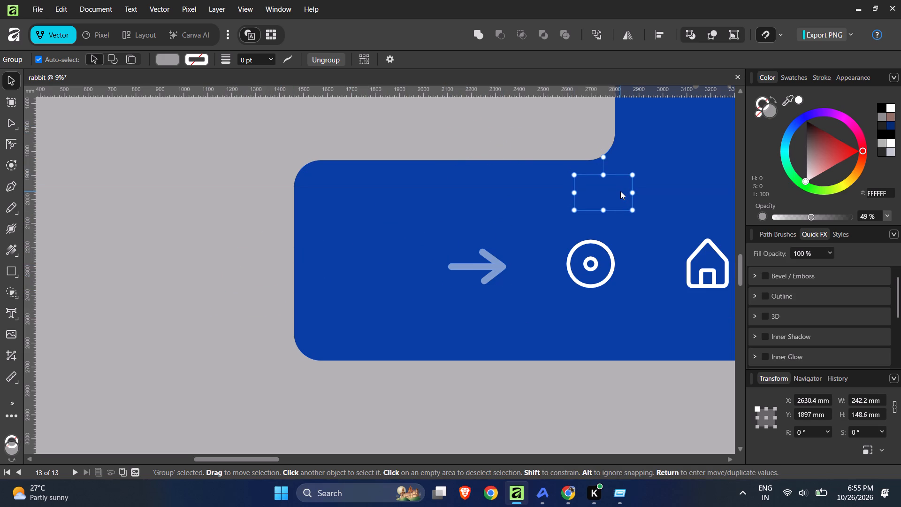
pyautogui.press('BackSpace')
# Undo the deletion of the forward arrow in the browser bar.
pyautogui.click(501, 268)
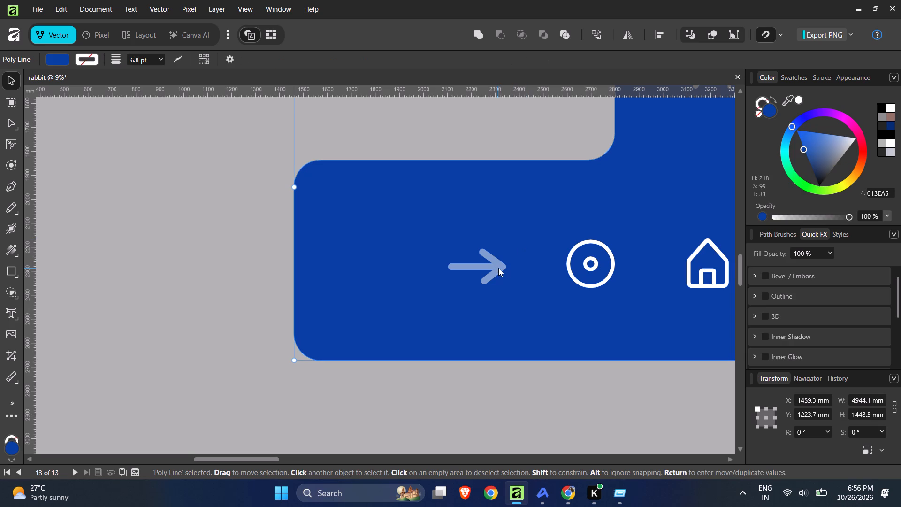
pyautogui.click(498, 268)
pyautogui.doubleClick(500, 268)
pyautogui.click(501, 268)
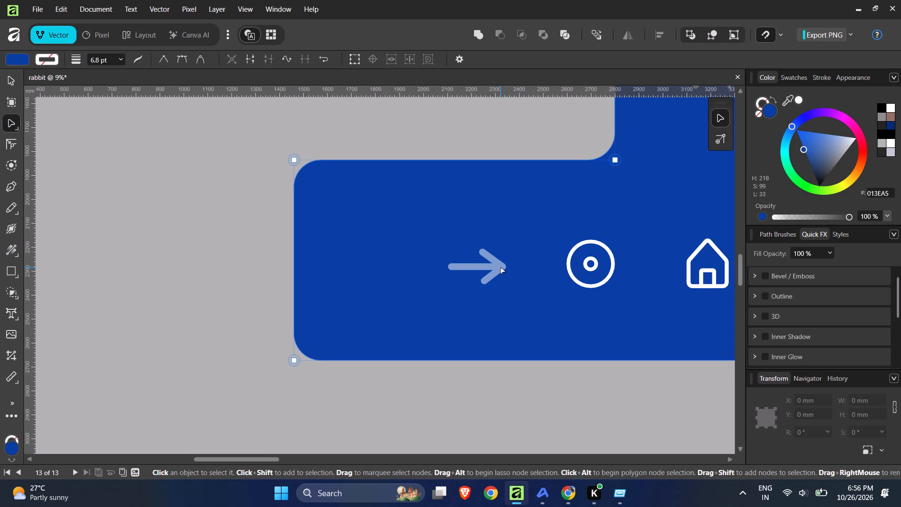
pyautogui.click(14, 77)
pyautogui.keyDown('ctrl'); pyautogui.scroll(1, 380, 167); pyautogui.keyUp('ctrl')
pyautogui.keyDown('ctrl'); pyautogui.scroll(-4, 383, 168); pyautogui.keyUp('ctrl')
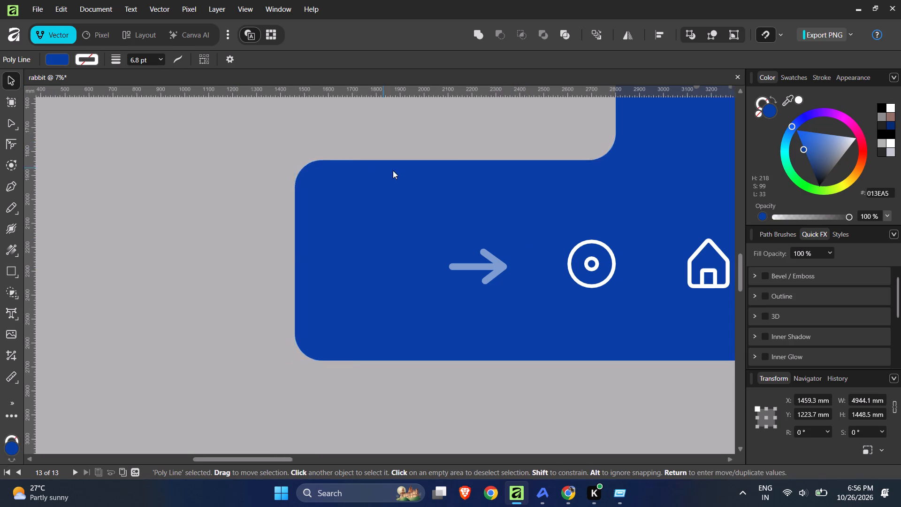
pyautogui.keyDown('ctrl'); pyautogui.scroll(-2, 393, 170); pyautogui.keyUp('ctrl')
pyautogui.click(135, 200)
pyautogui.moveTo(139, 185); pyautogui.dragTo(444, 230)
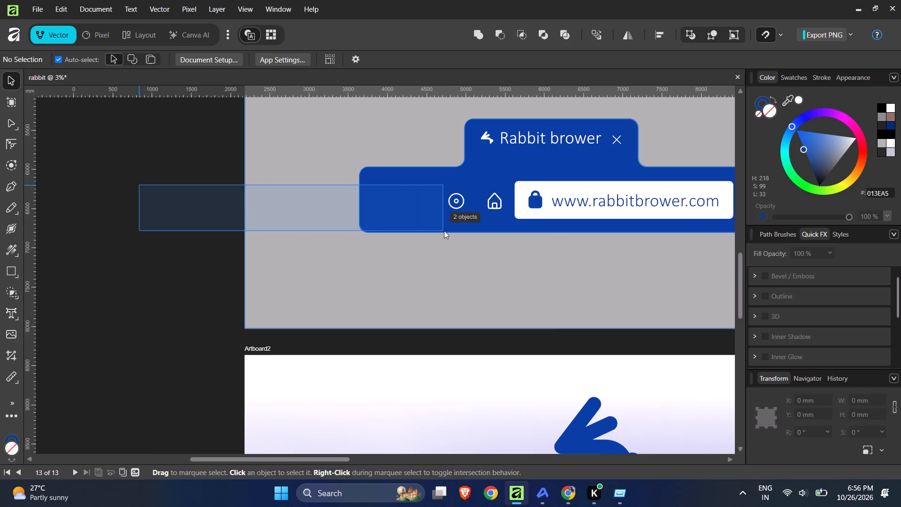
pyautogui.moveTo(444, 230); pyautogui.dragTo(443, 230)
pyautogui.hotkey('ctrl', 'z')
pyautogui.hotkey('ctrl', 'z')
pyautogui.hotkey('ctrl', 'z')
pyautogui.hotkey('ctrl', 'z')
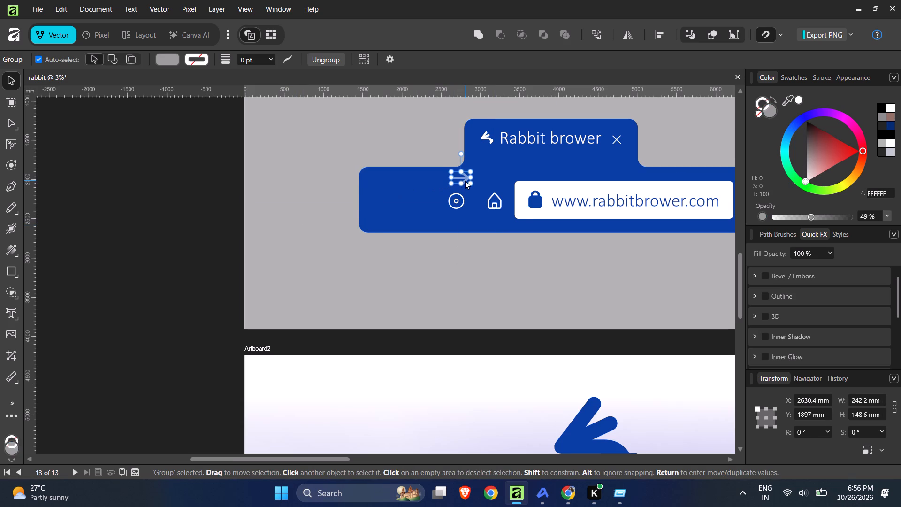
# Paste a copy of the forward arrow on the grey area below the bar and line up the original beside it.
pyautogui.hotkey('ctrl', 'c')
pyautogui.hotkey('ctrl', 'v')
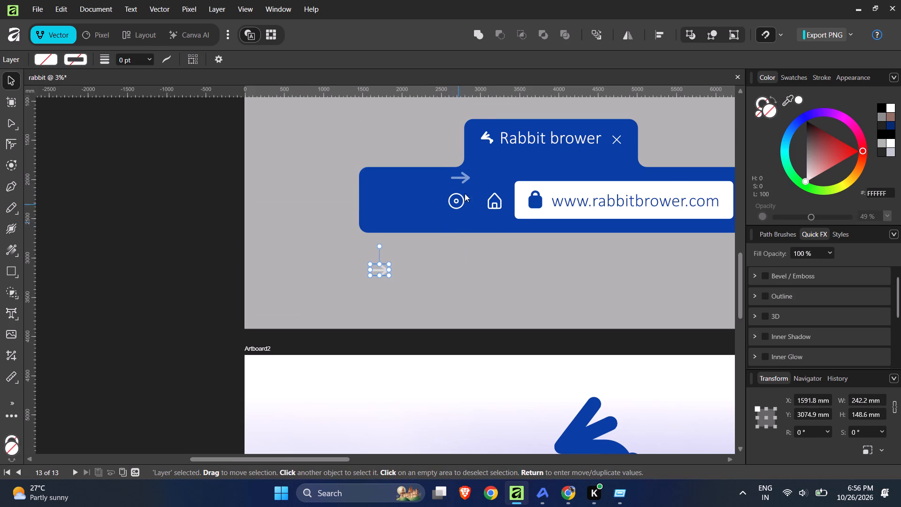
pyautogui.keyDown('ctrl'); pyautogui.scroll(-2, 461, 183); pyautogui.keyUp('ctrl')
pyautogui.keyDown('ctrl'); pyautogui.scroll(6, 451, 187); pyautogui.keyUp('ctrl')
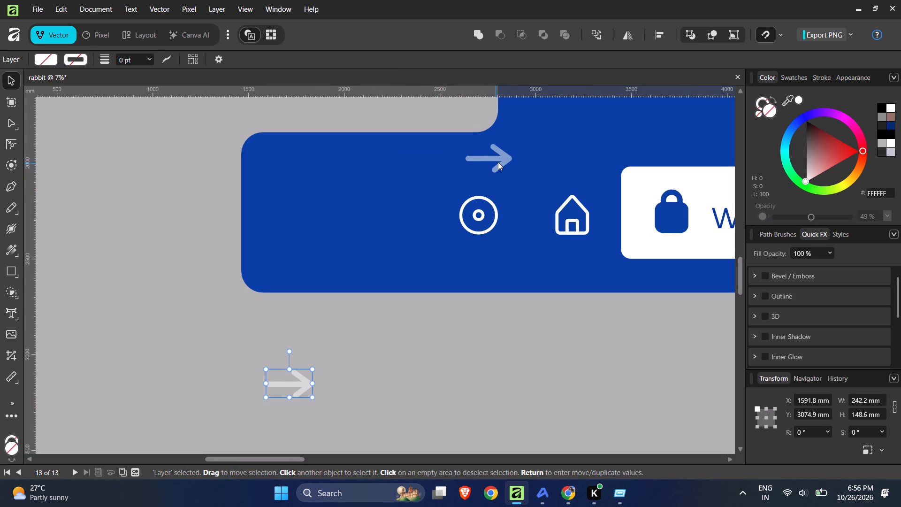
pyautogui.moveTo(498, 162); pyautogui.dragTo(353, 392)
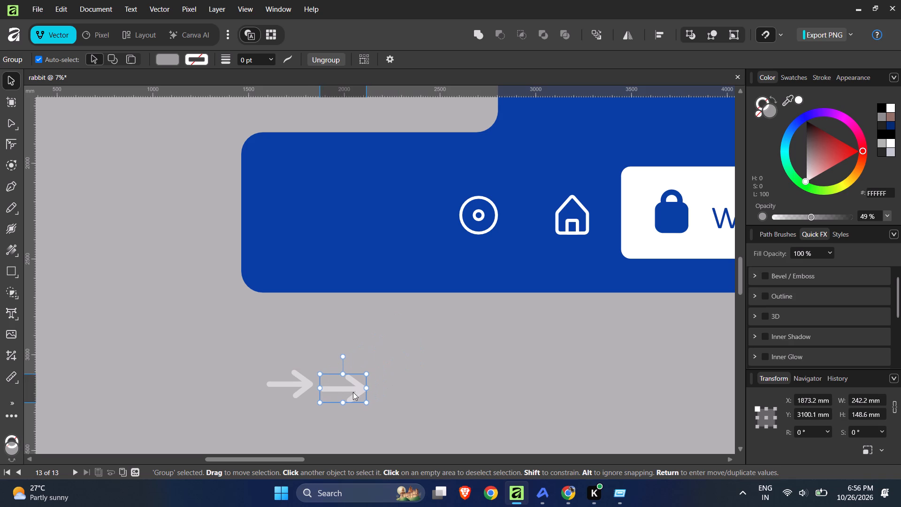
pyautogui.moveTo(353, 392); pyautogui.dragTo(359, 389)
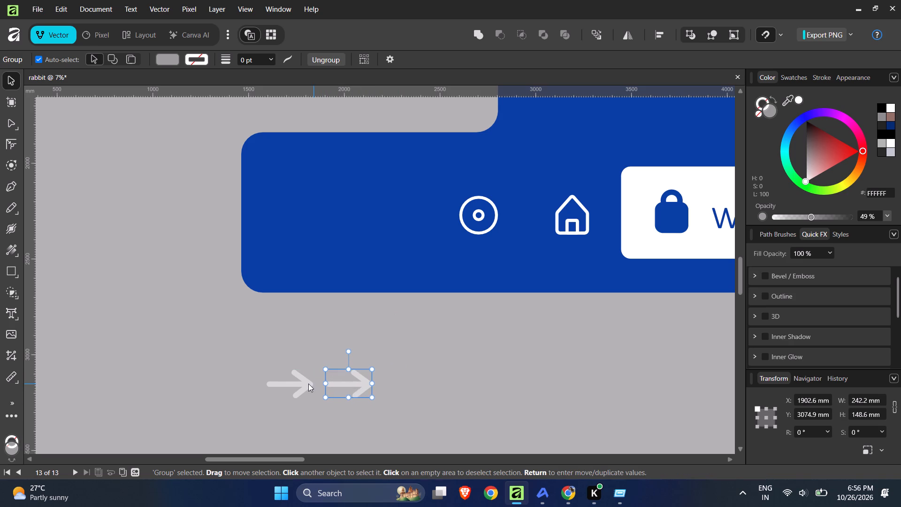
# Rotate the pasted arrow copy 180° so it points backward.
pyautogui.click(308, 384)
pyautogui.moveTo(320, 395); pyautogui.dragTo(255, 361)
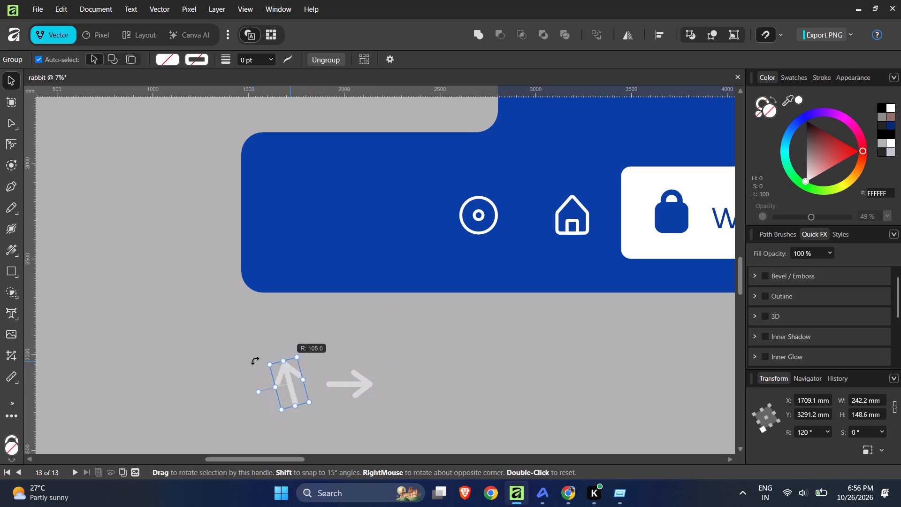
pyautogui.moveTo(255, 361); pyautogui.dragTo(220, 364)
pyautogui.click(168, 360)
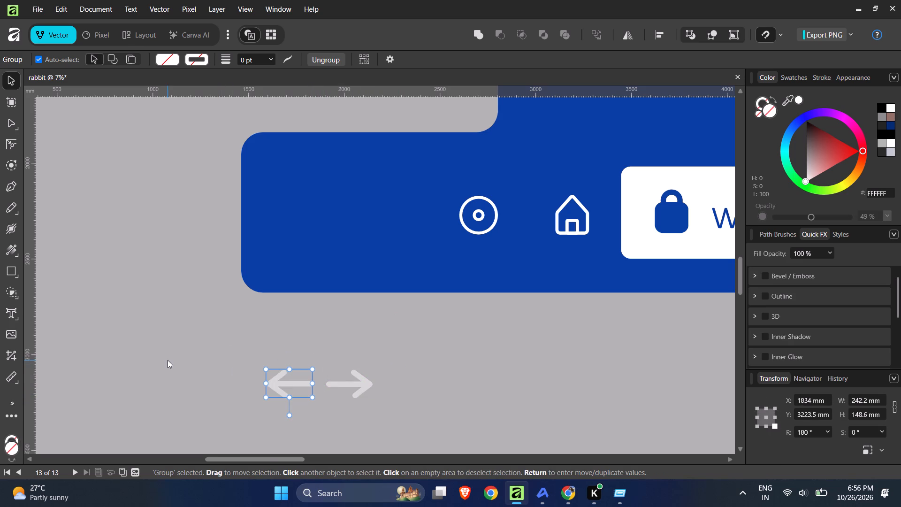
# Set the left-pointing arrow's fill colour to white, FFFFFF.
pyautogui.keyDown('ctrl'); pyautogui.scroll(-6, 382, 342); pyautogui.keyUp('ctrl')
pyautogui.keyDown('ctrl'); pyautogui.scroll(9, 387, 356); pyautogui.keyUp('ctrl')
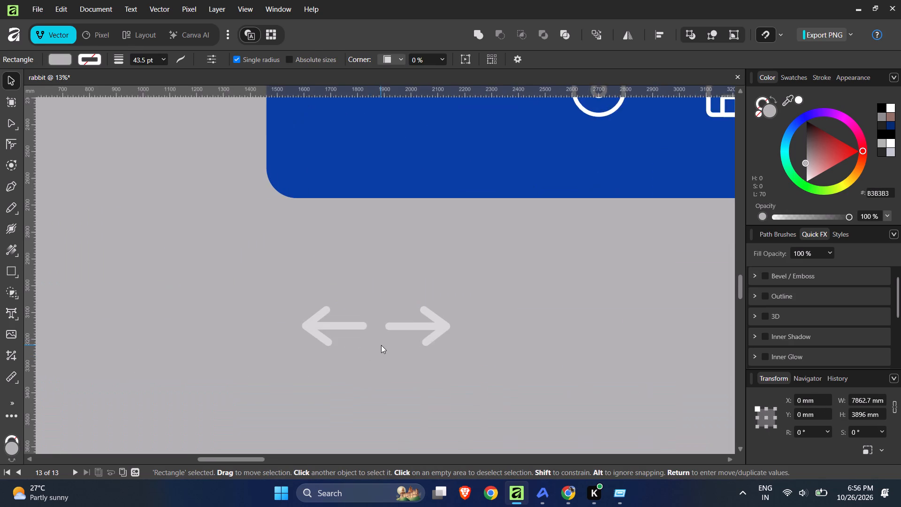
pyautogui.click(326, 323)
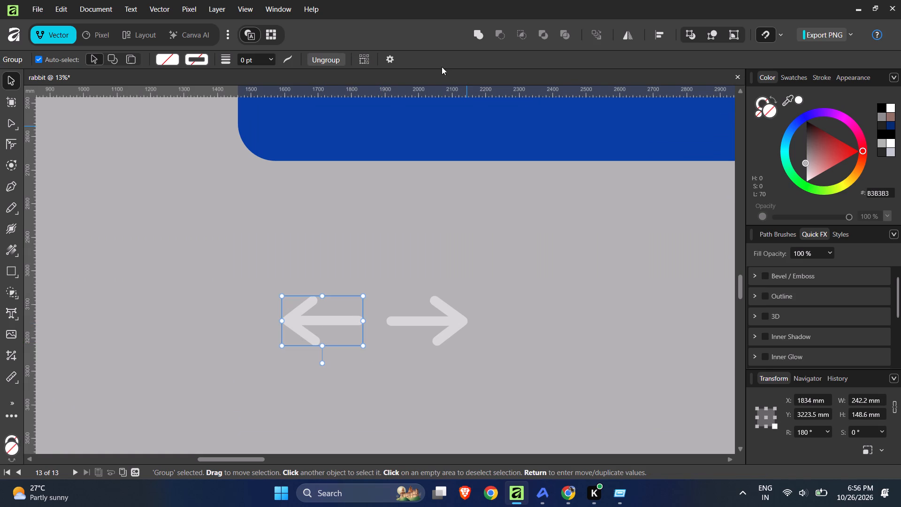
pyautogui.moveTo(804, 160); pyautogui.dragTo(804, 182)
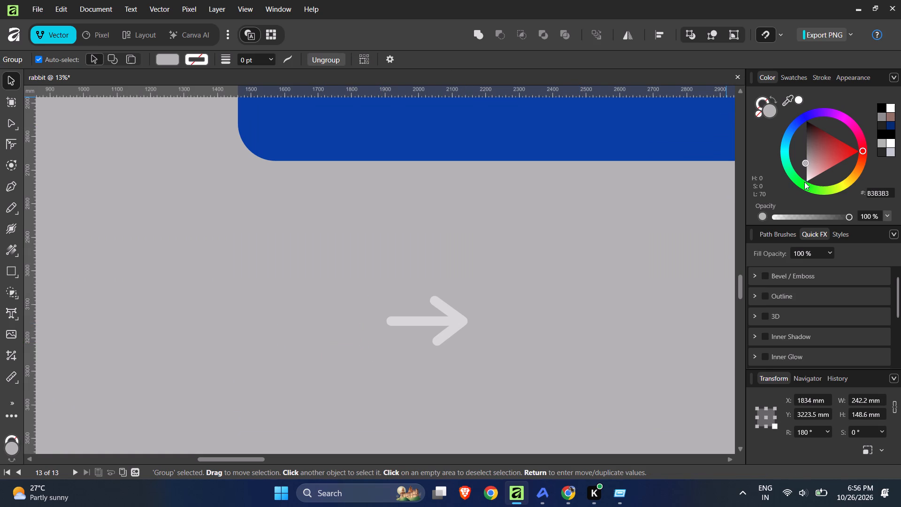
pyautogui.moveTo(804, 182); pyautogui.dragTo(804, 188)
pyautogui.moveTo(815, 144); pyautogui.dragTo(812, 124)
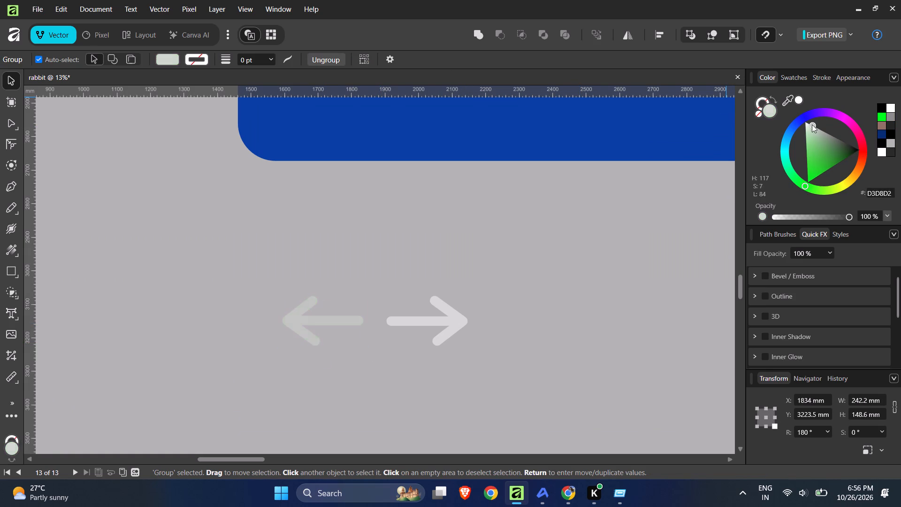
pyautogui.moveTo(812, 124); pyautogui.dragTo(799, 114)
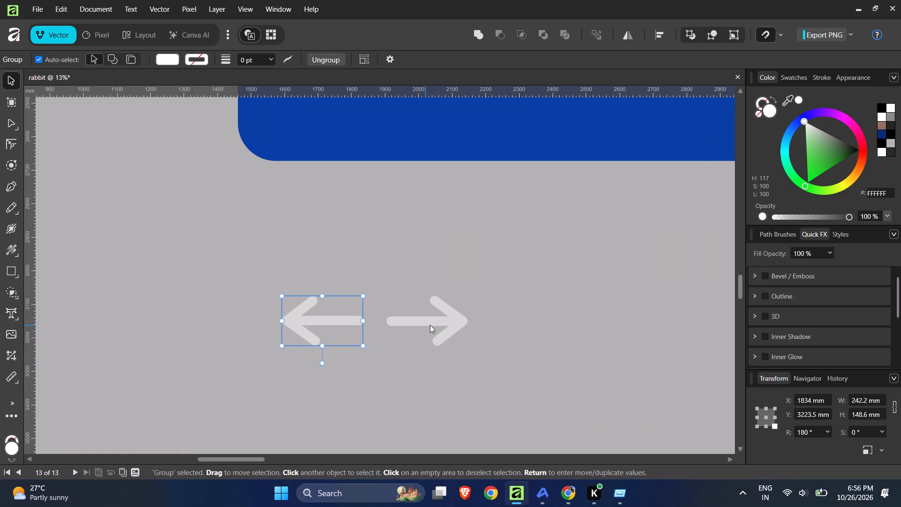
# Move both arrows together into the blue browser bar, left of the circle icon and level with it.
pyautogui.keyDown('shift'); pyautogui.click(438, 322); pyautogui.keyUp('shift')
pyautogui.moveTo(438, 320); pyautogui.dragTo(478, 127)
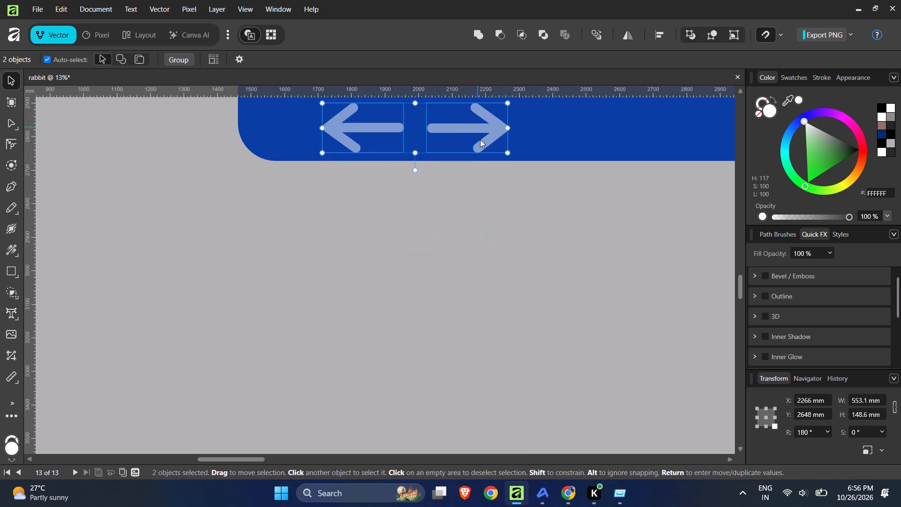
pyautogui.press('space')
pyautogui.press('space')
pyautogui.press('space')
pyautogui.press('space')
pyautogui.press('space')
pyautogui.press('space')
pyautogui.press('space')
pyautogui.press('space')
pyautogui.press('space')
pyautogui.press('space')
pyautogui.press('space')
pyautogui.press('space')
pyautogui.press('space')
pyautogui.press('space')
pyautogui.press('space')
pyautogui.moveTo(507, 207); pyautogui.dragTo(511, 379)
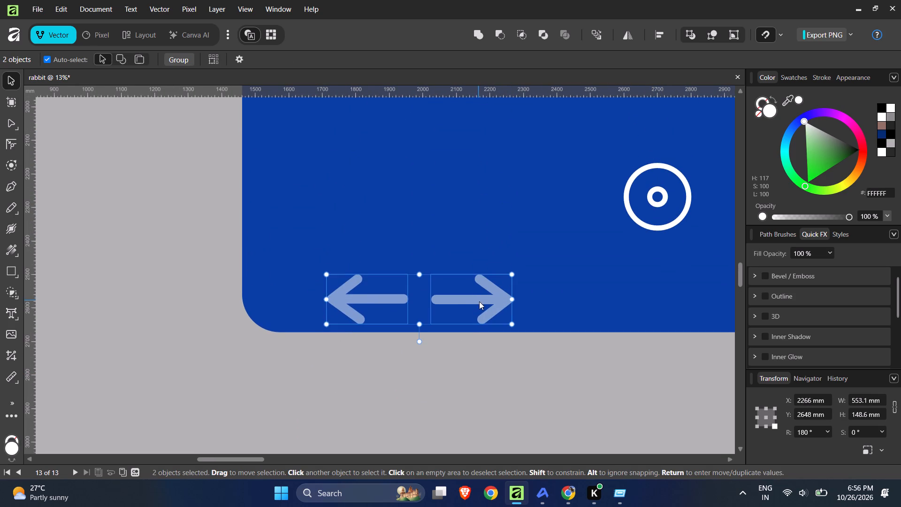
pyautogui.moveTo(479, 302); pyautogui.dragTo(476, 201)
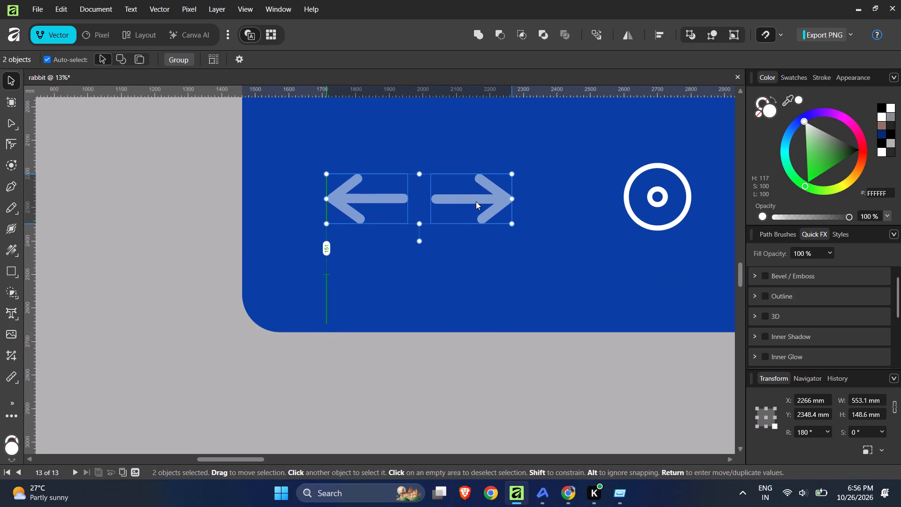
pyautogui.moveTo(476, 201); pyautogui.dragTo(476, 204)
# Move the circle icon slightly toward the arrows, to about X 2537 mm, Y 2188 mm, level with them.
pyautogui.keyDown('ctrl'); pyautogui.scroll(-6, 476, 204); pyautogui.keyUp('ctrl')
pyautogui.keyDown('ctrl'); pyautogui.scroll(2, 489, 207); pyautogui.keyUp('ctrl')
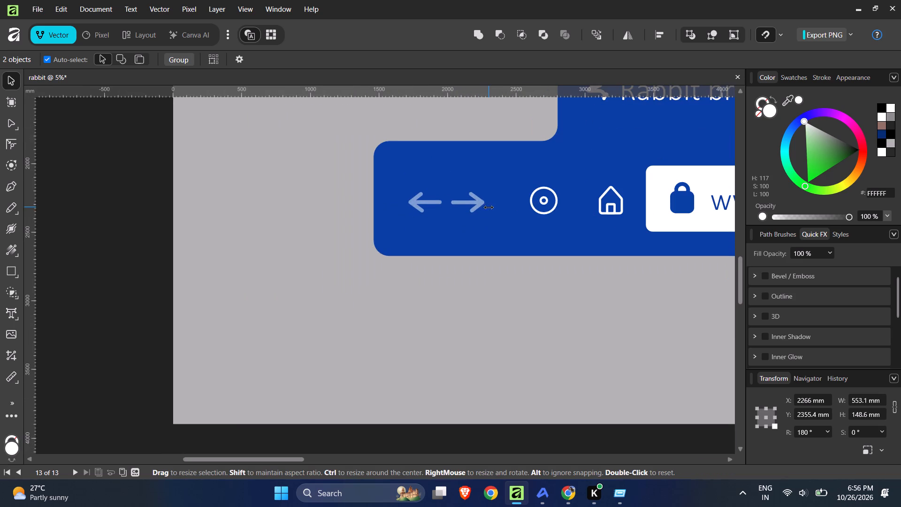
pyautogui.click(542, 200)
pyautogui.moveTo(546, 200); pyautogui.dragTo(544, 200)
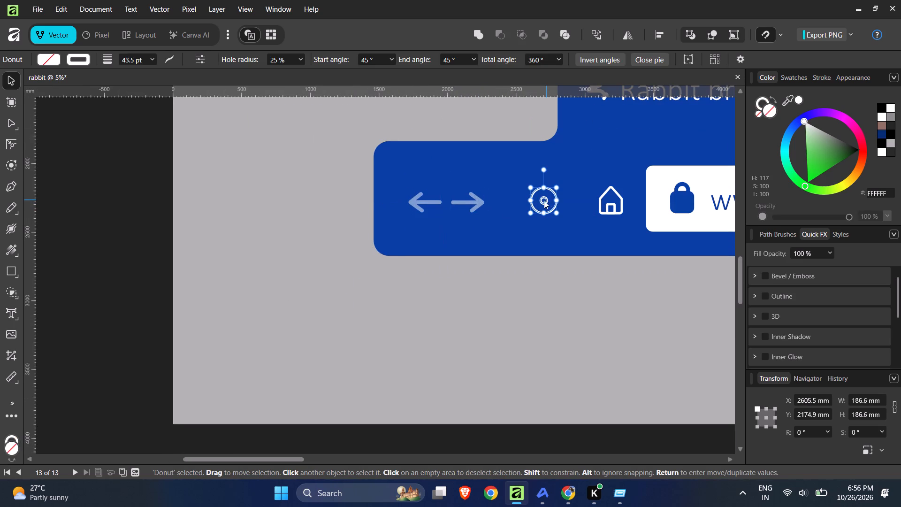
pyautogui.moveTo(544, 200); pyautogui.dragTo(537, 200)
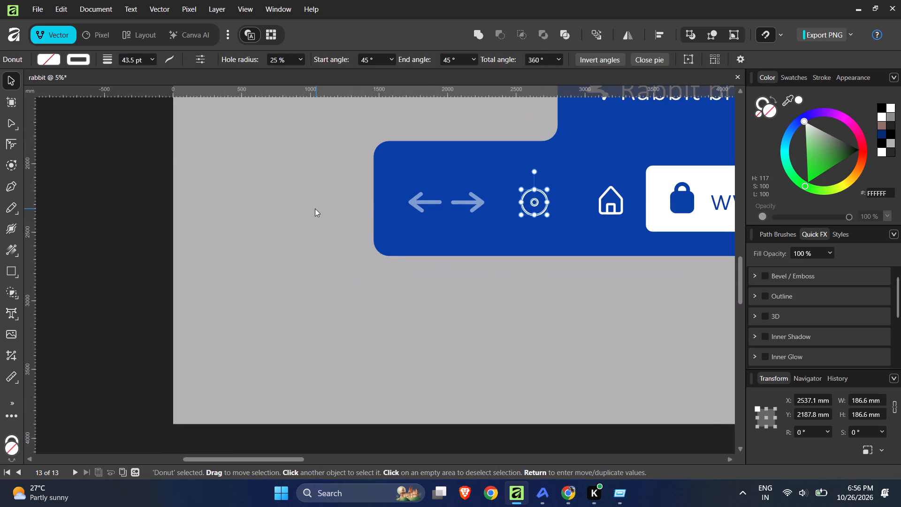
pyautogui.click(315, 208)
# Set the left-pointing arrow's fill opacity to 100 % in the browser bar.
pyautogui.click(418, 201)
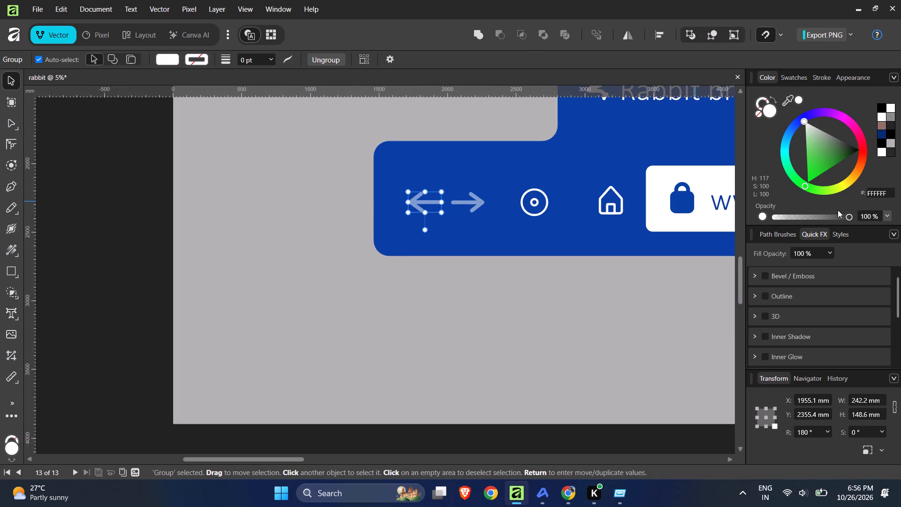
pyautogui.moveTo(848, 217); pyautogui.dragTo(779, 216)
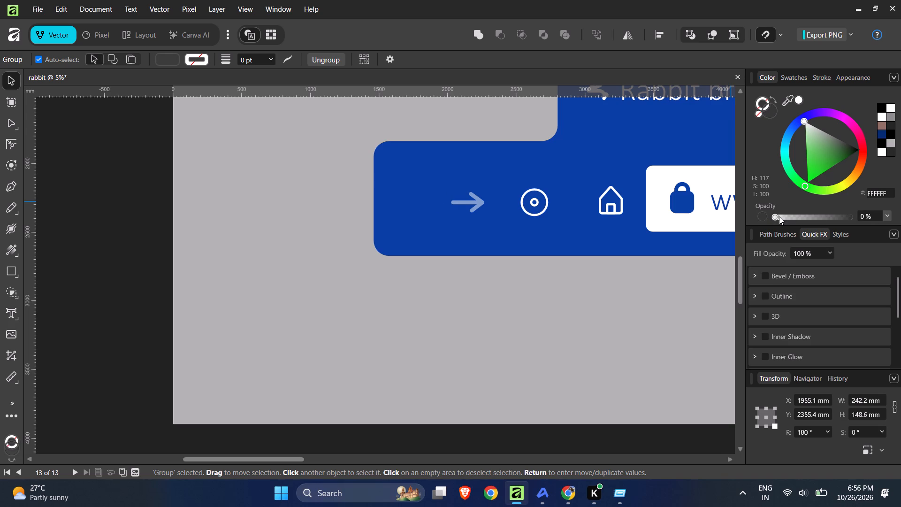
pyautogui.moveTo(779, 216); pyautogui.dragTo(877, 216)
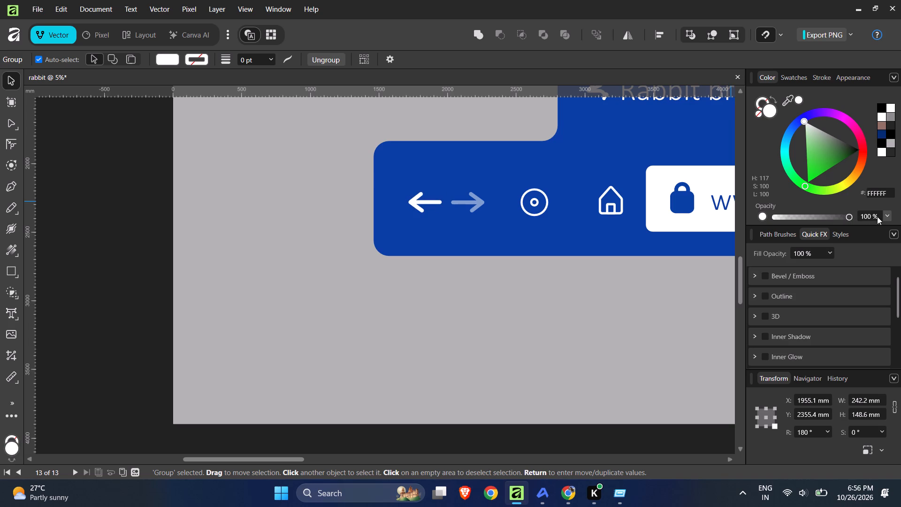
pyautogui.moveTo(877, 216); pyautogui.dragTo(880, 216)
# Lower the right-pointing arrow's fill opacity to 23 % and deselect it.
pyautogui.click(481, 203)
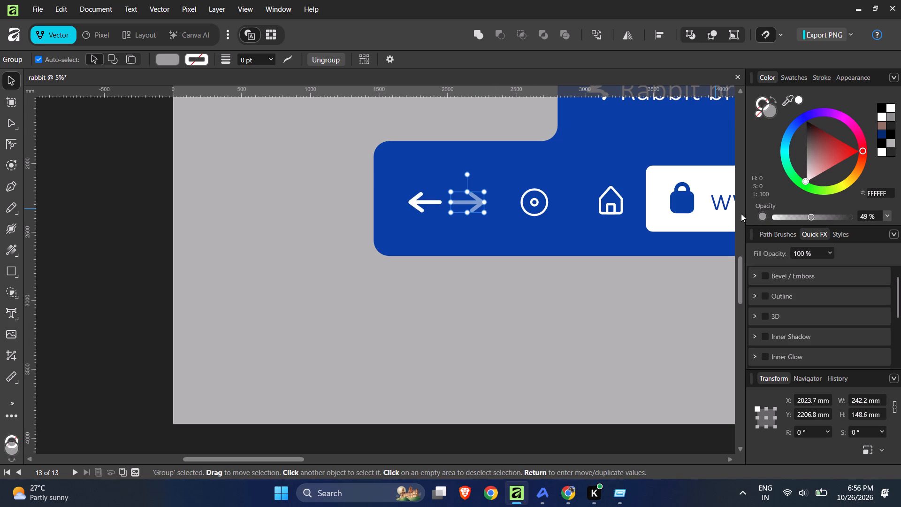
pyautogui.moveTo(812, 216); pyautogui.dragTo(793, 216)
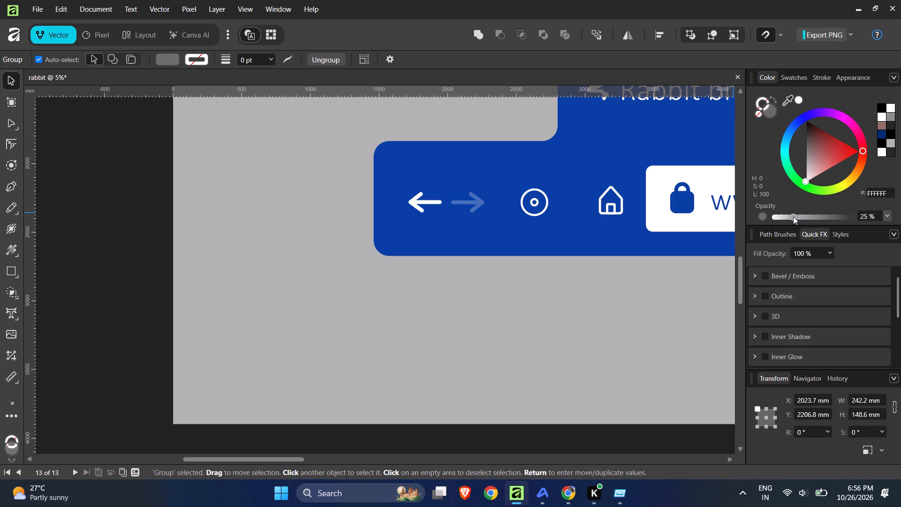
pyautogui.moveTo(793, 216); pyautogui.dragTo(793, 216)
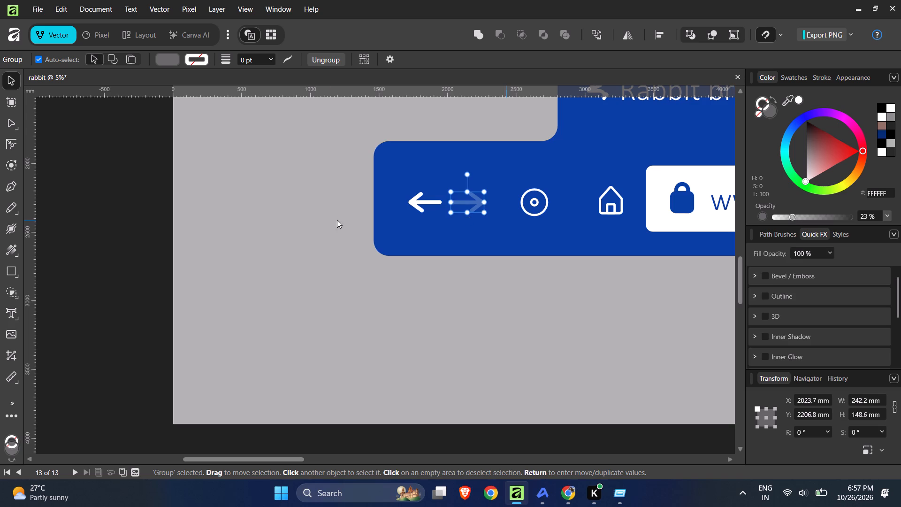
pyautogui.click(157, 220)
# Save the rabbit document.
pyautogui.keyDown('ctrl'); pyautogui.scroll(-1, 252, 222); pyautogui.keyUp('ctrl')
pyautogui.keyDown('ctrl'); pyautogui.scroll(4, 252, 222); pyautogui.keyUp('ctrl')
pyautogui.keyDown('ctrl'); pyautogui.scroll(-5, 252, 222); pyautogui.keyUp('ctrl')
pyautogui.keyDown('ctrl'); pyautogui.scroll(1, 253, 221); pyautogui.keyUp('ctrl')
pyautogui.keyDown('ctrl'); pyautogui.scroll(-6, 253, 221); pyautogui.keyUp('ctrl')
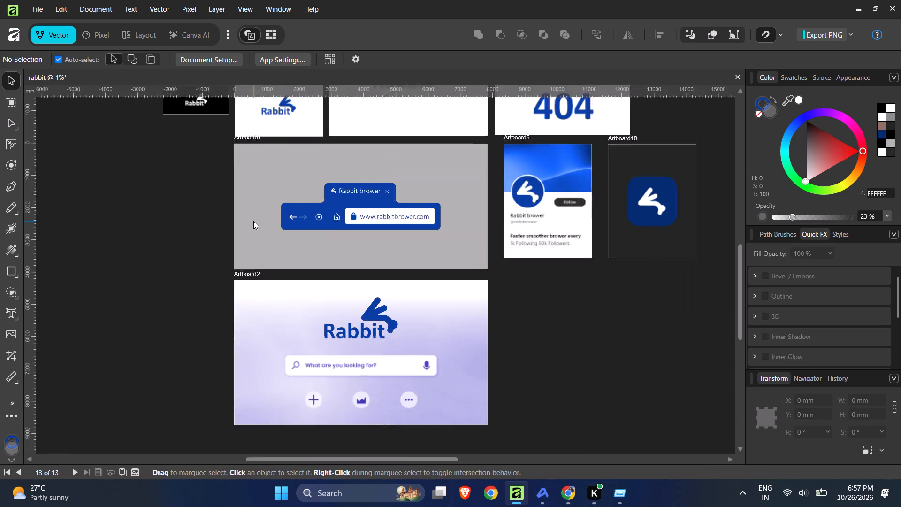
pyautogui.keyDown('ctrl'); pyautogui.scroll(1, 460, 274); pyautogui.keyUp('ctrl')
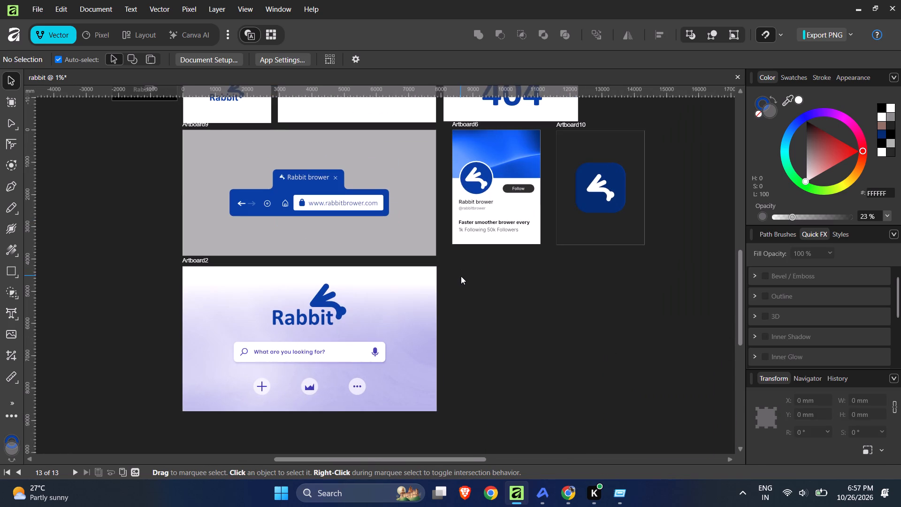
pyautogui.hotkey('ctrl', 's')
# Review the artboards across the layout, including the logo variants, browser mockup, 404 page, profile card and app icon.
pyautogui.scroll(6, 493, 283)
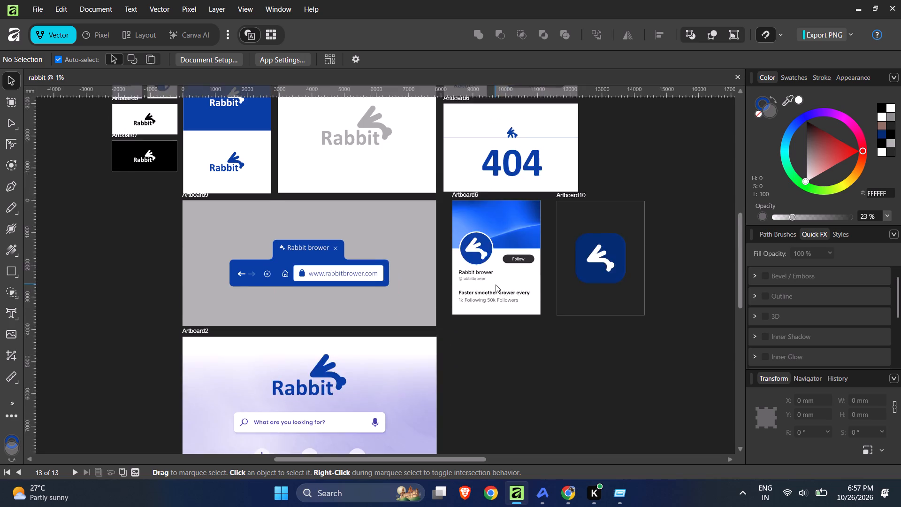
pyautogui.scroll(4, 506, 287)
pyautogui.keyDown('ctrl'); pyautogui.scroll(-2, 395, 236); pyautogui.keyUp('ctrl')
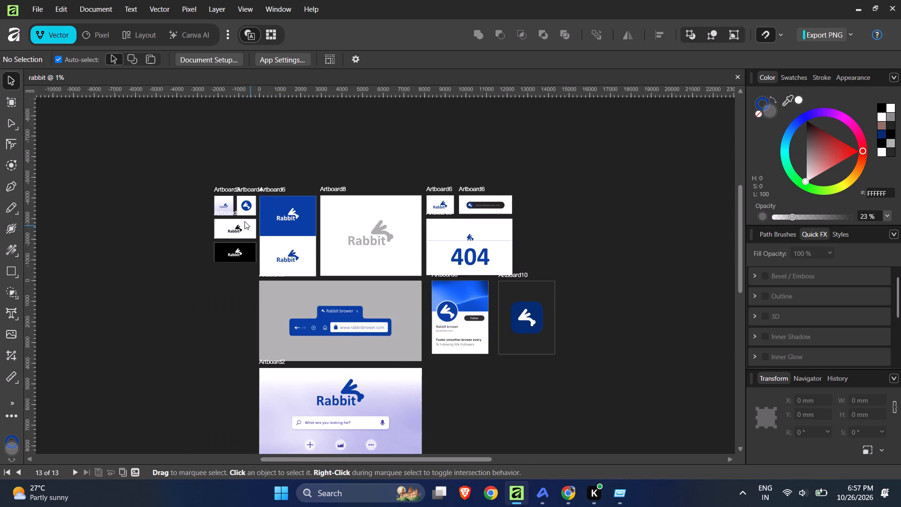
pyautogui.keyDown('ctrl'); pyautogui.scroll(8, 237, 220); pyautogui.keyUp('ctrl')
pyautogui.keyDown('ctrl'); pyautogui.scroll(-3, 225, 224); pyautogui.keyUp('ctrl')
pyautogui.keyDown('ctrl'); pyautogui.scroll(2, 225, 224); pyautogui.keyUp('ctrl')
pyautogui.keyDown('ctrl'); pyautogui.scroll(-1, 225, 224); pyautogui.keyUp('ctrl')
pyautogui.keyDown('ctrl'); pyautogui.scroll(-3, 271, 212); pyautogui.keyUp('ctrl')
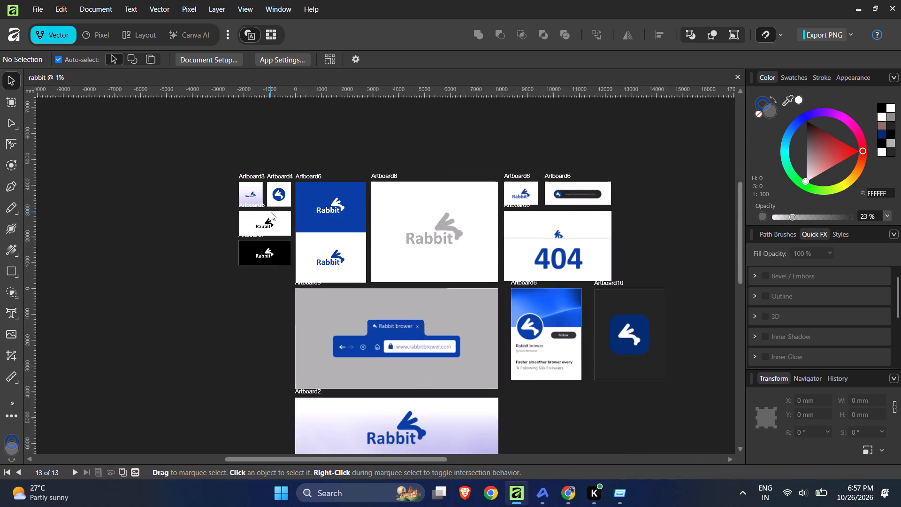
pyautogui.keyDown('ctrl'); pyautogui.scroll(-4, 271, 212); pyautogui.keyUp('ctrl')
pyautogui.keyDown('ctrl'); pyautogui.scroll(6, 402, 318); pyautogui.keyUp('ctrl')
pyautogui.keyDown('ctrl'); pyautogui.scroll(-2, 412, 215); pyautogui.keyUp('ctrl')
pyautogui.keyDown('ctrl'); pyautogui.scroll(1, 412, 215); pyautogui.keyUp('ctrl')
pyautogui.keyDown('ctrl'); pyautogui.scroll(-4, 411, 215); pyautogui.keyUp('ctrl')
pyautogui.keyDown('ctrl'); pyautogui.scroll(3, 572, 230); pyautogui.keyUp('ctrl')
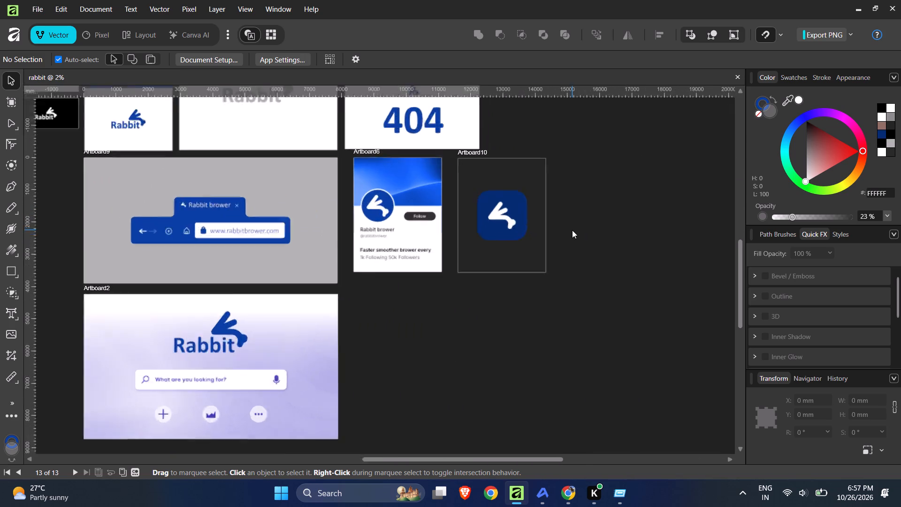
pyautogui.keyDown('ctrl'); pyautogui.scroll(1, 572, 230); pyautogui.keyUp('ctrl')
pyautogui.keyDown('ctrl'); pyautogui.scroll(-1, 618, 317); pyautogui.keyUp('ctrl')
pyautogui.keyDown('ctrl'); pyautogui.scroll(1, 618, 317); pyautogui.keyUp('ctrl')
pyautogui.keyDown('ctrl'); pyautogui.scroll(-5, 618, 317); pyautogui.keyUp('ctrl')
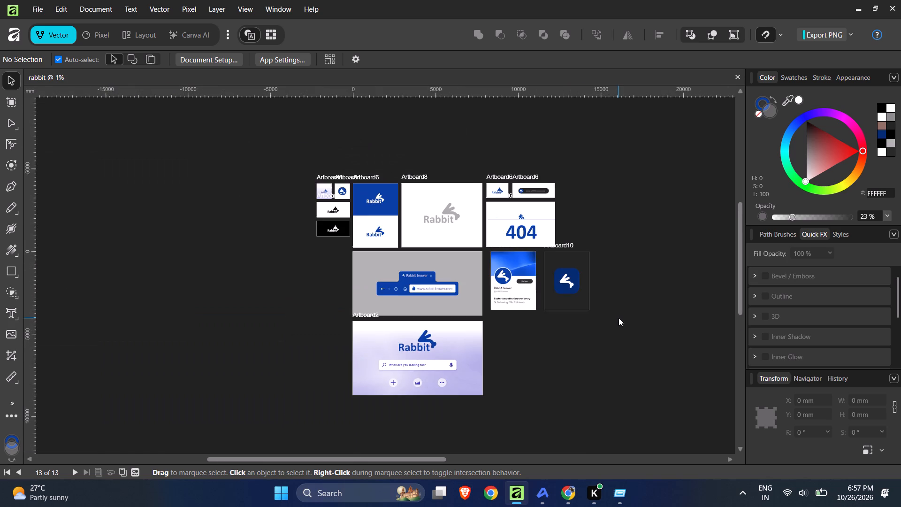
pyautogui.keyDown('ctrl'); pyautogui.scroll(3, 586, 292); pyautogui.keyUp('ctrl')
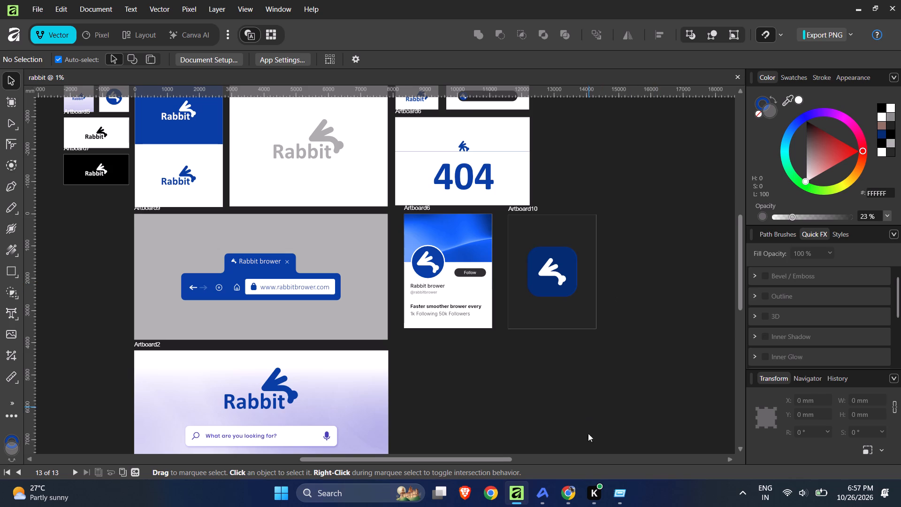
# Switch to Chrome and look through the open YouTube video's description, tags and comments.
pyautogui.click(572, 491)
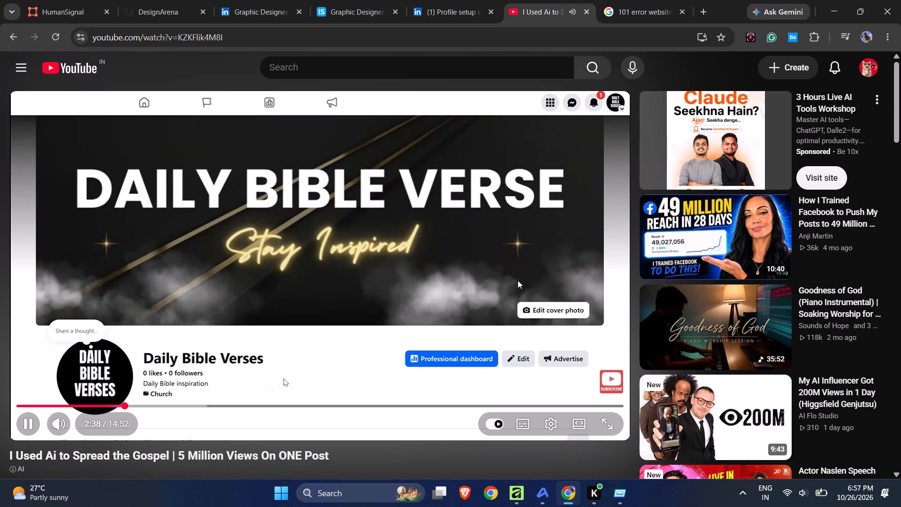
pyautogui.scroll(-2, 493, 234)
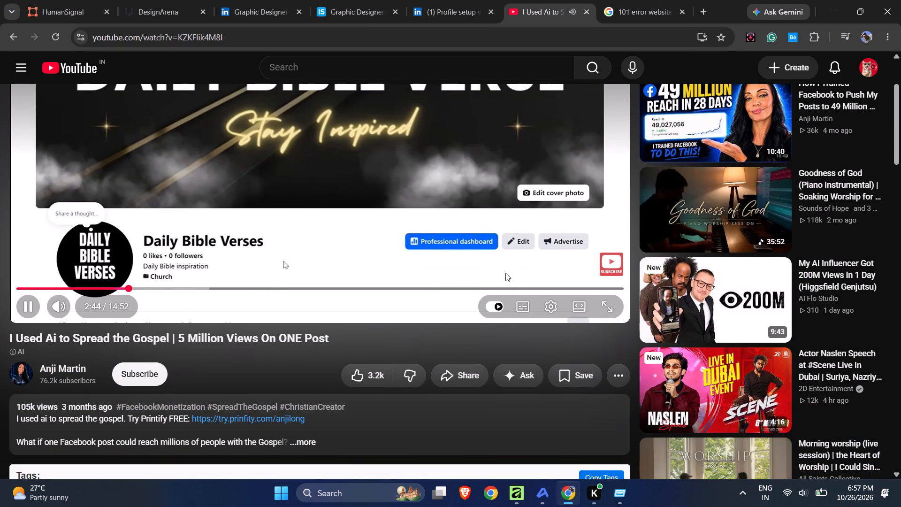
pyautogui.scroll(-1, 505, 273)
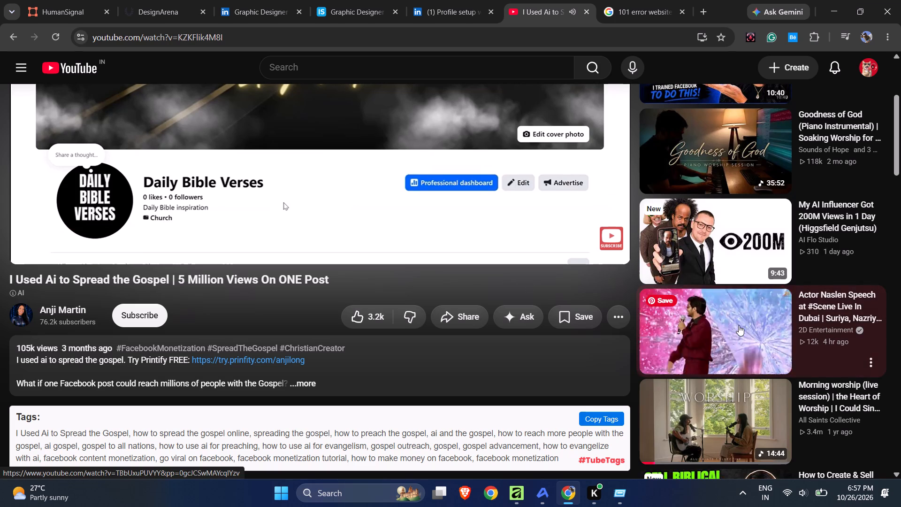
pyautogui.scroll(-3, 425, 325)
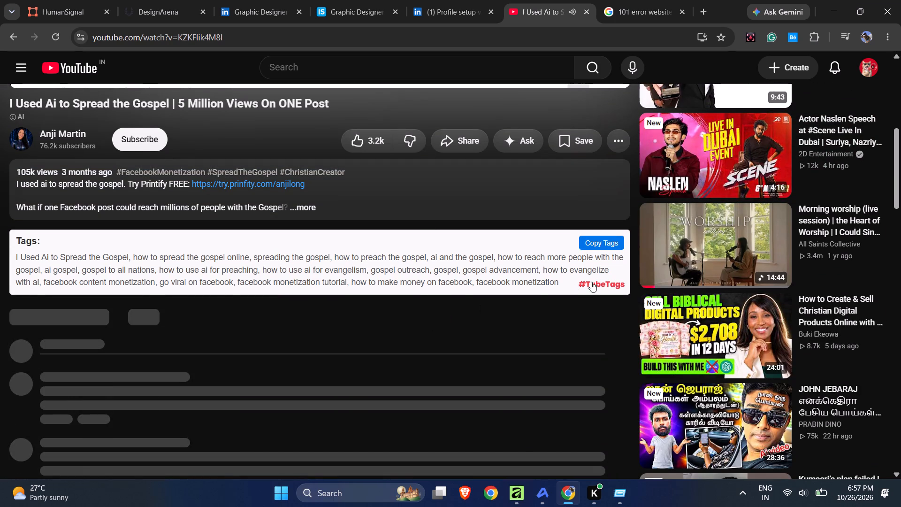
pyautogui.scroll(-2, 529, 282)
pyautogui.scroll(1, 529, 282)
pyautogui.scroll(-1, 529, 282)
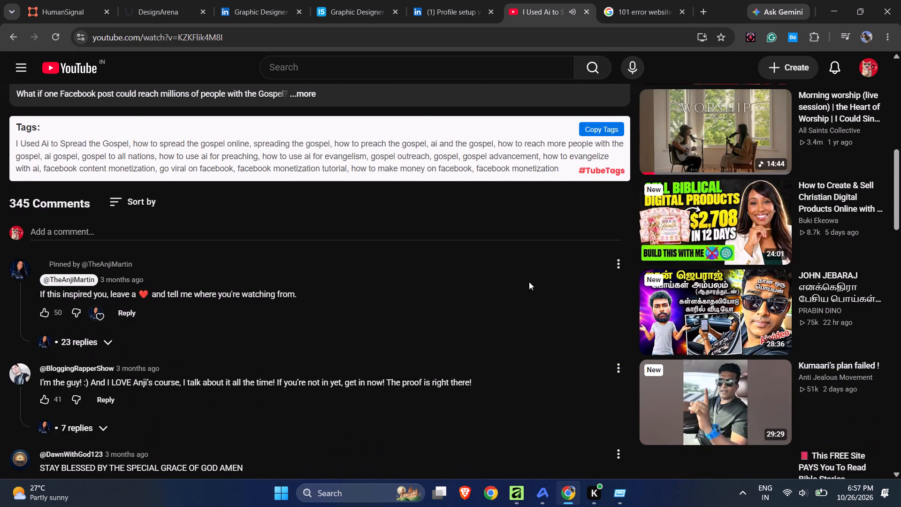
pyautogui.scroll(1, 529, 282)
pyautogui.scroll(-4, 529, 282)
pyautogui.scroll(6, 529, 282)
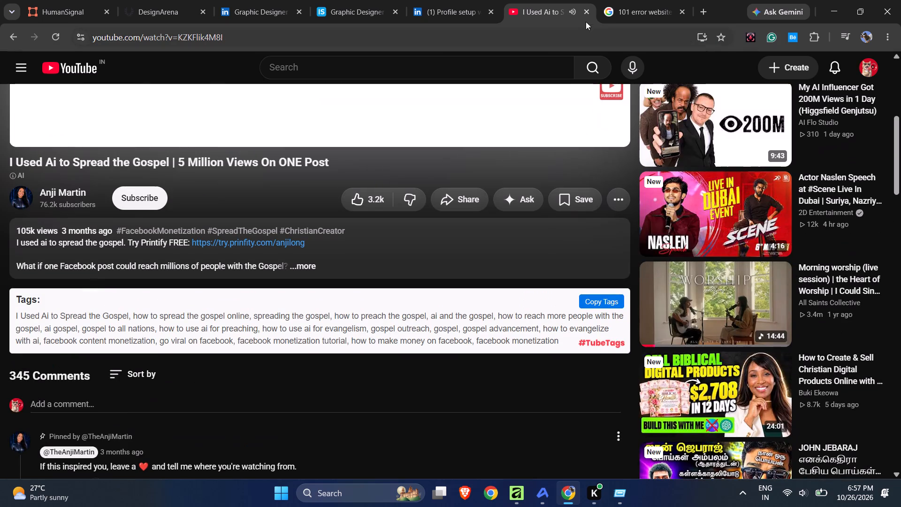
# Browse the image search results for "101 error website design template" for error page references.
pyautogui.click(643, 8)
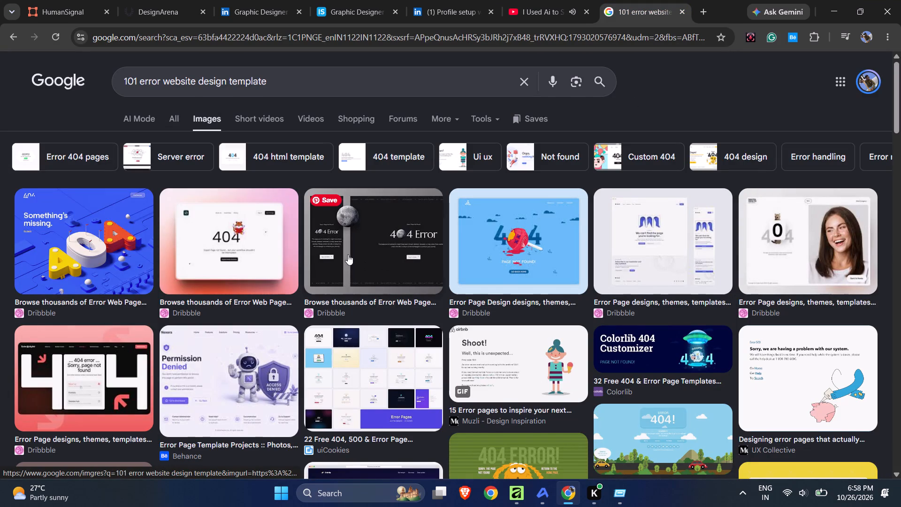
pyautogui.scroll(-10, 348, 254)
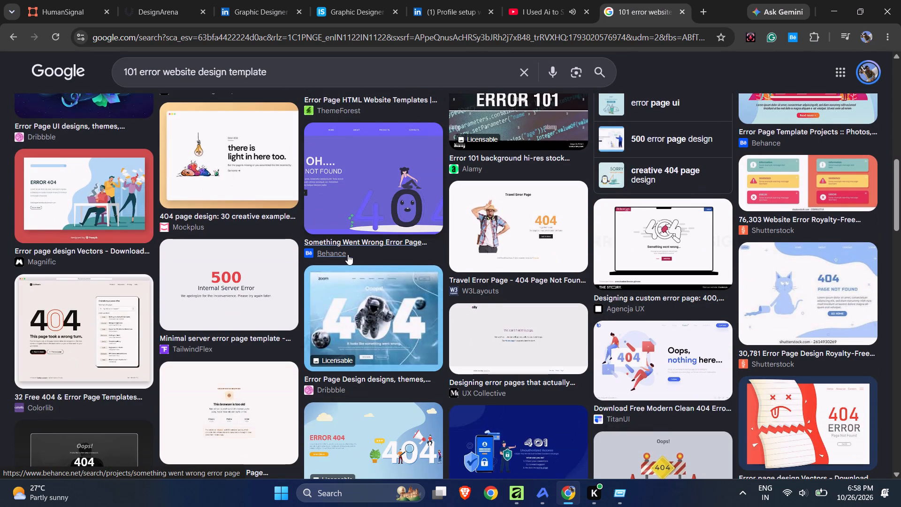
# Switch back to Affinity and examine the artboards closely, comparing the logo, 404 page, browser bar, profile card and app icon.
pyautogui.hotkey('alt', 'Tab')
pyautogui.keyDown('ctrl'); pyautogui.scroll(-4, 466, 202); pyautogui.keyUp('ctrl')
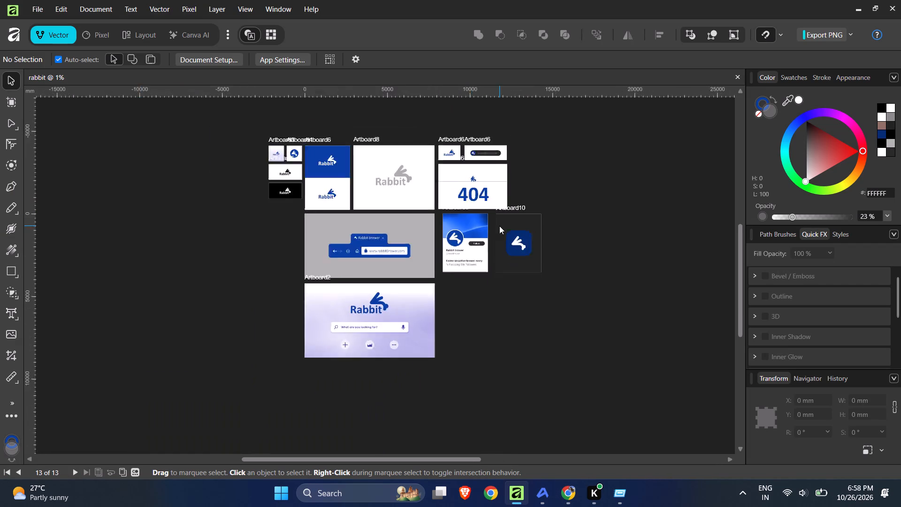
pyautogui.keyDown('ctrl'); pyautogui.scroll(9, 477, 174); pyautogui.keyUp('ctrl')
pyautogui.keyDown('ctrl'); pyautogui.scroll(-1, 476, 164); pyautogui.keyUp('ctrl')
pyautogui.keyDown('ctrl'); pyautogui.scroll(1, 476, 164); pyautogui.keyUp('ctrl')
pyautogui.keyDown('ctrl'); pyautogui.scroll(-2, 583, 167); pyautogui.keyUp('ctrl')
pyautogui.keyDown('ctrl'); pyautogui.scroll(1, 605, 171); pyautogui.keyUp('ctrl')
pyautogui.keyDown('ctrl'); pyautogui.scroll(-1, 611, 173); pyautogui.keyUp('ctrl')
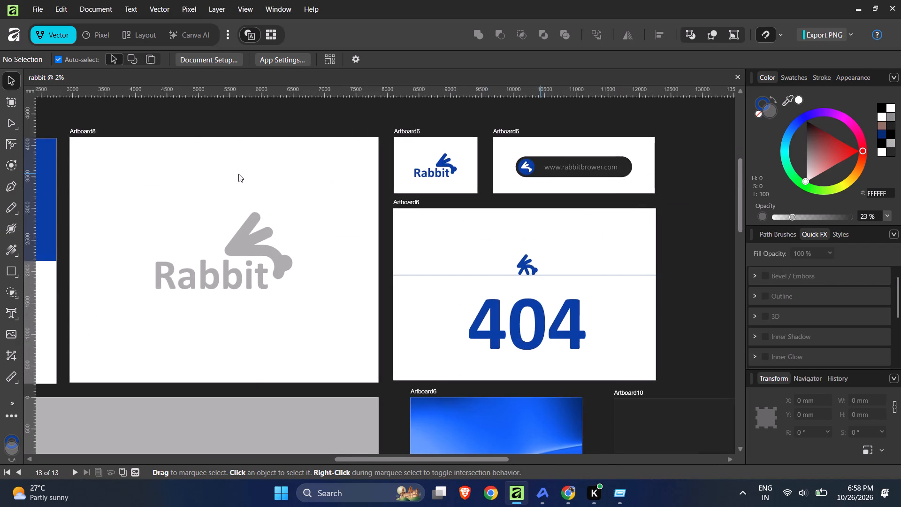
pyautogui.keyDown('ctrl'); pyautogui.scroll(4, 151, 184); pyautogui.keyUp('ctrl')
pyautogui.keyDown('ctrl'); pyautogui.scroll(-1, 479, 160); pyautogui.keyUp('ctrl')
pyautogui.keyDown('ctrl'); pyautogui.scroll(1, 481, 161); pyautogui.keyUp('ctrl')
pyautogui.keyDown('ctrl'); pyautogui.scroll(-2, 482, 161); pyautogui.keyUp('ctrl')
pyautogui.keyDown('ctrl'); pyautogui.scroll(7, 488, 164); pyautogui.keyUp('ctrl')
pyautogui.keyDown('ctrl'); pyautogui.scroll(-6, 500, 172); pyautogui.keyUp('ctrl')
pyautogui.keyDown('ctrl'); pyautogui.scroll(2, 500, 172); pyautogui.keyUp('ctrl')
pyautogui.keyDown('ctrl'); pyautogui.scroll(-7, 500, 172); pyautogui.keyUp('ctrl')
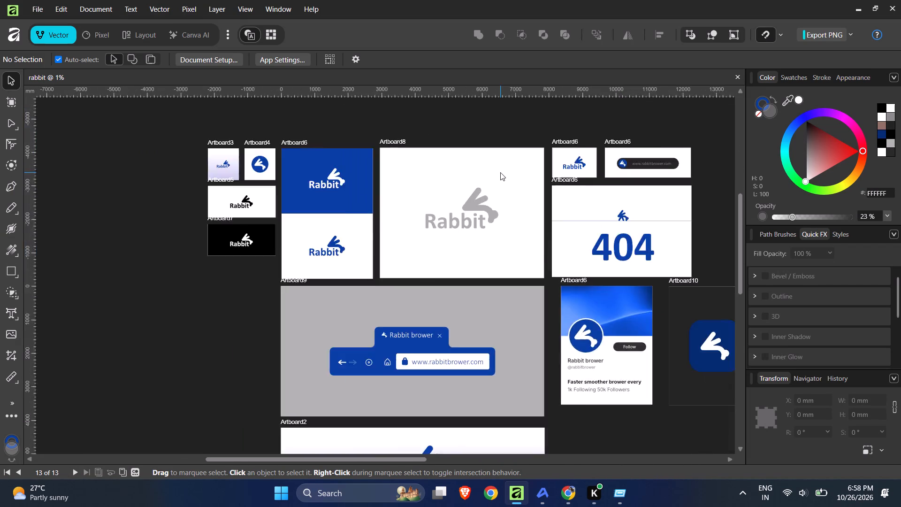
pyautogui.keyDown('ctrl'); pyautogui.scroll(-2, 500, 172); pyautogui.keyUp('ctrl')
pyautogui.keyDown('ctrl'); pyautogui.scroll(5, 417, 200); pyautogui.keyUp('ctrl')
pyautogui.keyDown('ctrl'); pyautogui.scroll(-1, 402, 202); pyautogui.keyUp('ctrl')
pyautogui.keyDown('ctrl'); pyautogui.scroll(1, 402, 202); pyautogui.keyUp('ctrl')
pyautogui.keyDown('ctrl'); pyautogui.scroll(-4, 402, 202); pyautogui.keyUp('ctrl')
pyautogui.keyDown('ctrl'); pyautogui.scroll(4, 570, 278); pyautogui.keyUp('ctrl')
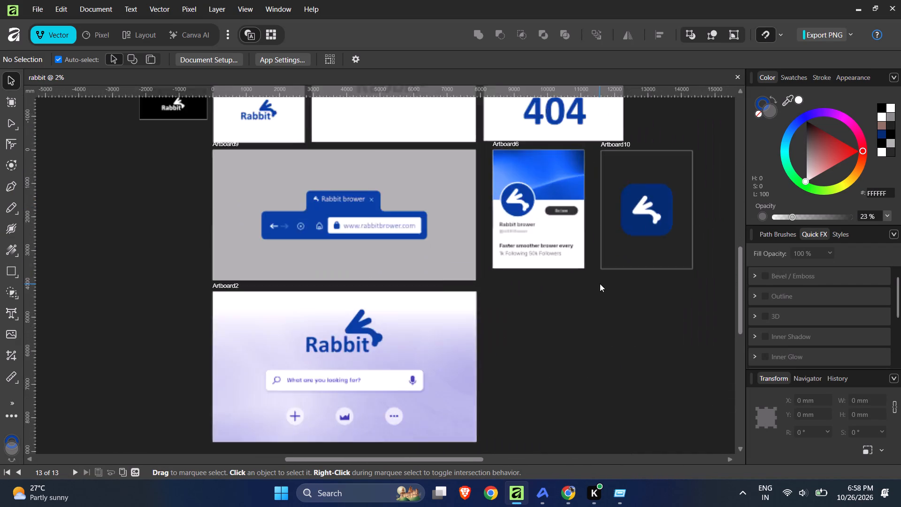
pyautogui.keyDown('ctrl'); pyautogui.scroll(1, 600, 284); pyautogui.keyUp('ctrl')
pyautogui.keyDown('ctrl'); pyautogui.scroll(-4, 332, 216); pyautogui.keyUp('ctrl')
pyautogui.keyDown('ctrl'); pyautogui.scroll(1, 332, 216); pyautogui.keyUp('ctrl')
pyautogui.keyDown('ctrl'); pyautogui.scroll(-1, 332, 216); pyautogui.keyUp('ctrl')
pyautogui.keyDown('ctrl'); pyautogui.scroll(5, 474, 192); pyautogui.keyUp('ctrl')
pyautogui.keyDown('ctrl'); pyautogui.scroll(-3, 483, 205); pyautogui.keyUp('ctrl')
pyautogui.keyDown('ctrl'); pyautogui.scroll(1, 487, 214); pyautogui.keyUp('ctrl')
pyautogui.keyDown('ctrl'); pyautogui.scroll(-1, 487, 214); pyautogui.keyUp('ctrl')
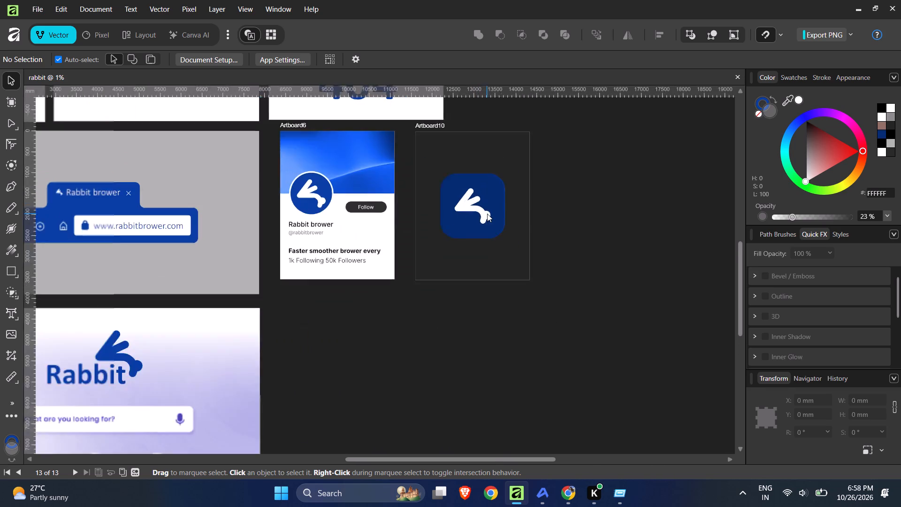
pyautogui.keyDown('ctrl'); pyautogui.scroll(-6, 488, 218); pyautogui.keyUp('ctrl')
pyautogui.keyDown('ctrl'); pyautogui.scroll(1, 488, 218); pyautogui.keyUp('ctrl')
pyautogui.keyDown('ctrl'); pyautogui.scroll(-1, 488, 218); pyautogui.keyUp('ctrl')
pyautogui.keyDown('ctrl'); pyautogui.scroll(2, 610, 217); pyautogui.keyUp('ctrl')
pyautogui.keyDown('ctrl'); pyautogui.scroll(-1, 619, 221); pyautogui.keyUp('ctrl')
pyautogui.keyDown('ctrl'); pyautogui.scroll(9, 619, 221); pyautogui.keyUp('ctrl')
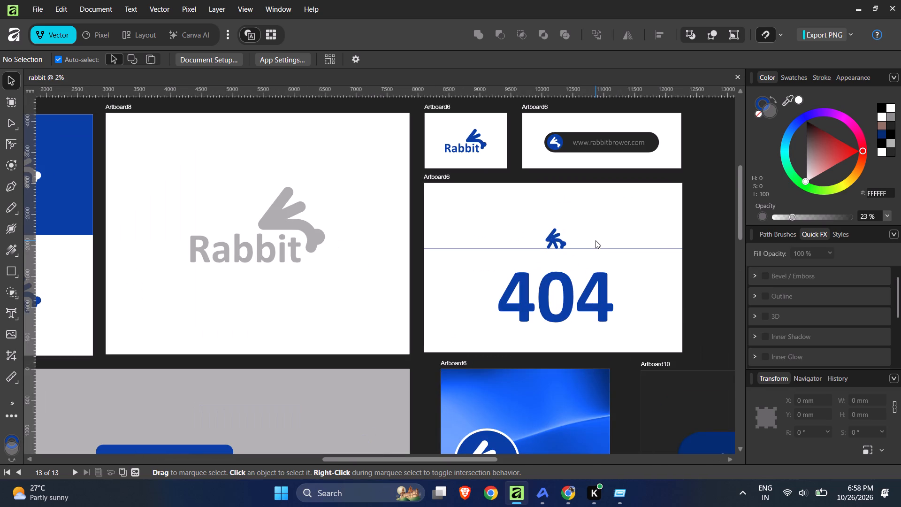
pyautogui.keyDown('ctrl'); pyautogui.scroll(2, 497, 225); pyautogui.keyUp('ctrl')
pyautogui.keyDown('ctrl'); pyautogui.scroll(-6, 338, 161); pyautogui.keyUp('ctrl')
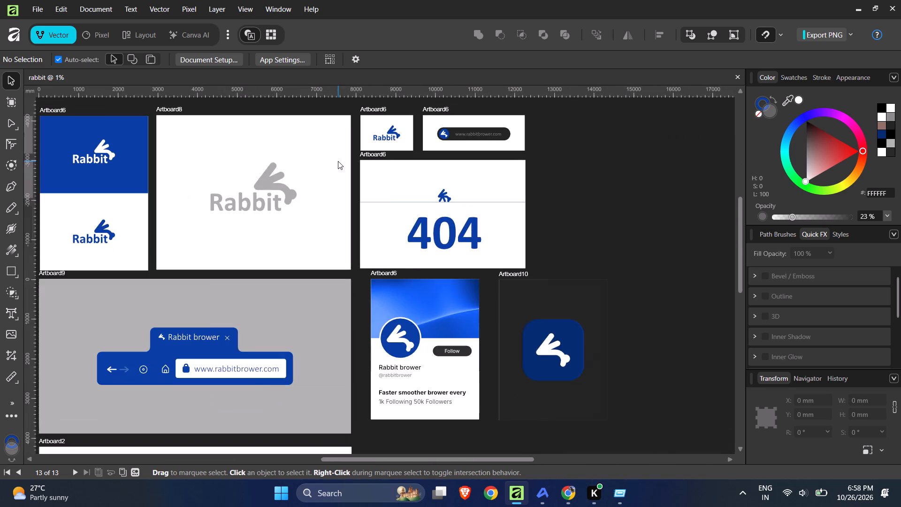
pyautogui.keyDown('ctrl'); pyautogui.scroll(-1, 338, 161); pyautogui.keyUp('ctrl')
pyautogui.keyDown('ctrl'); pyautogui.scroll(2, 245, 268); pyautogui.keyUp('ctrl')
pyautogui.keyDown('ctrl'); pyautogui.scroll(-3, 328, 244); pyautogui.keyUp('ctrl')
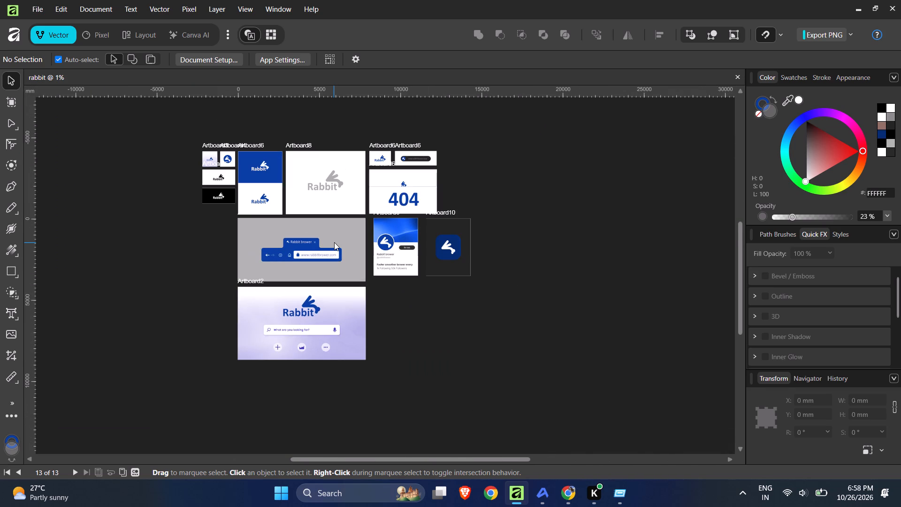
# Save the rabbit document again.
pyautogui.hotkey('ctrl', 's')
pyautogui.click(565, 222)
# Switch to Chrome and view the playing YouTube video about spreading the gospel with AI.
pyautogui.click(566, 493)
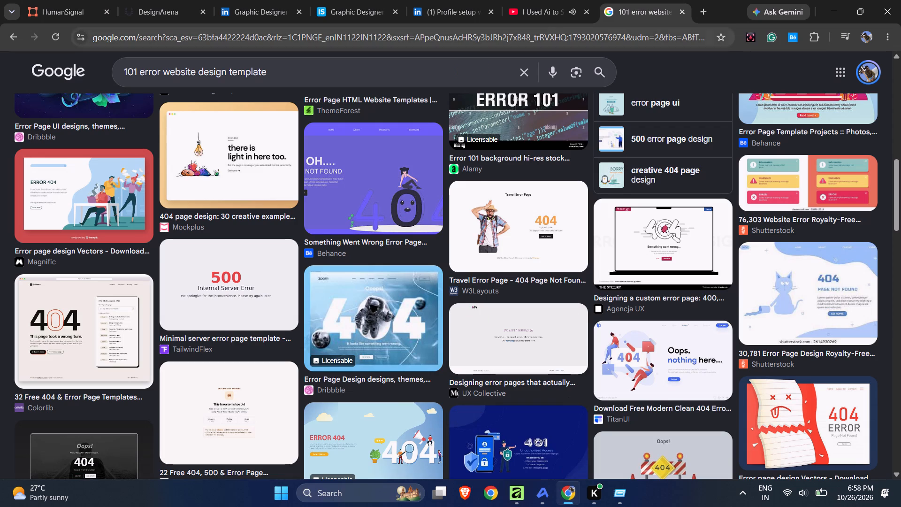
pyautogui.click(554, 15)
pyautogui.scroll(-3, 441, 216)
pyautogui.scroll(4, 441, 216)
pyautogui.scroll(-2, 441, 216)
pyautogui.scroll(5, 441, 216)
pyautogui.scroll(-1, 441, 216)
pyautogui.scroll(6, 441, 216)
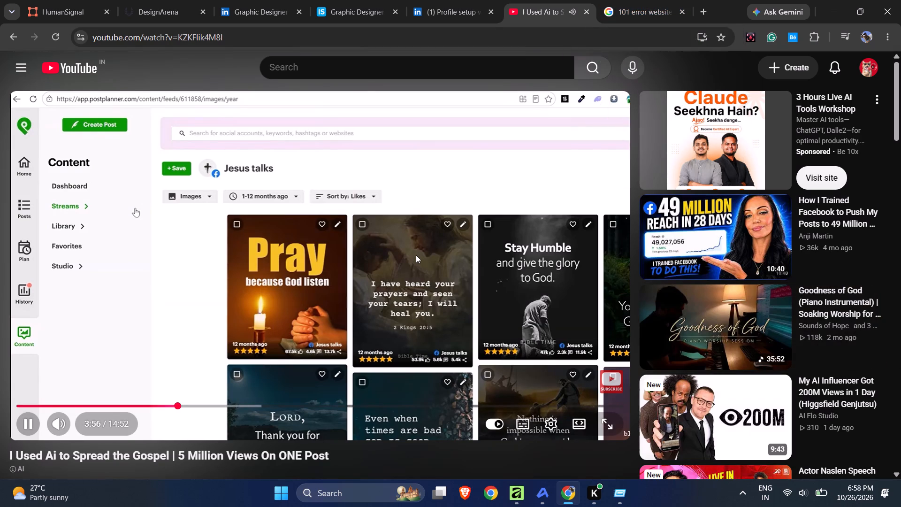
pyautogui.scroll(-2, 416, 254)
pyautogui.scroll(5, 416, 254)
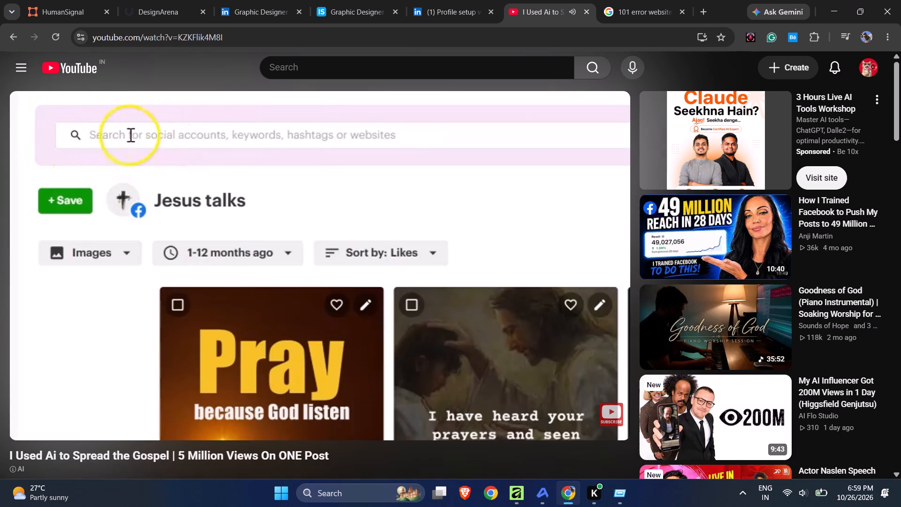
# Bring up the Internshala graphic designer job listing.
pyautogui.click(342, 13)
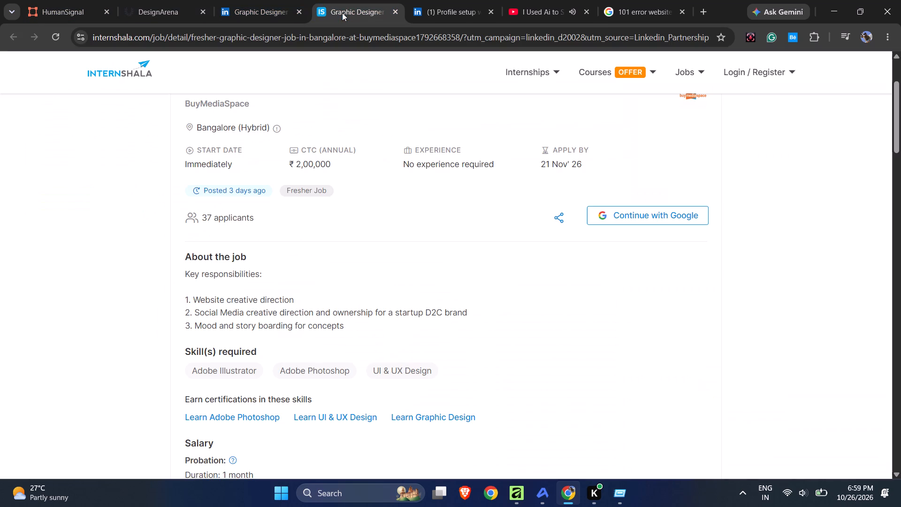
# Close the Internshala job listing and view the updated LinkedIn profile.
pyautogui.click(397, 14)
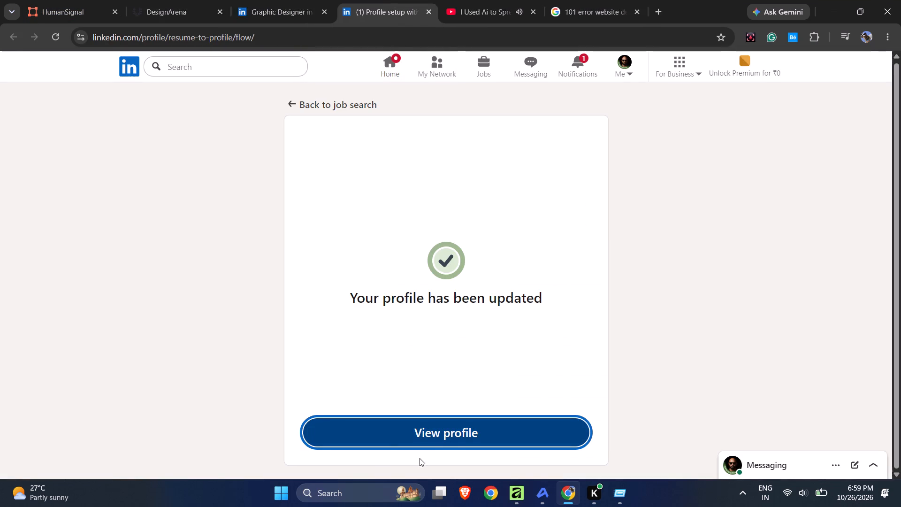
pyautogui.click(451, 438)
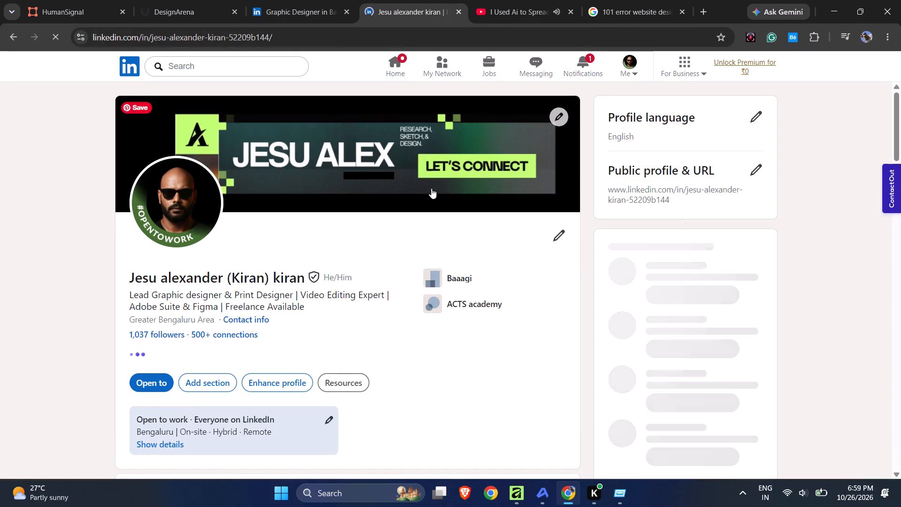
pyautogui.scroll(-4, 347, 241)
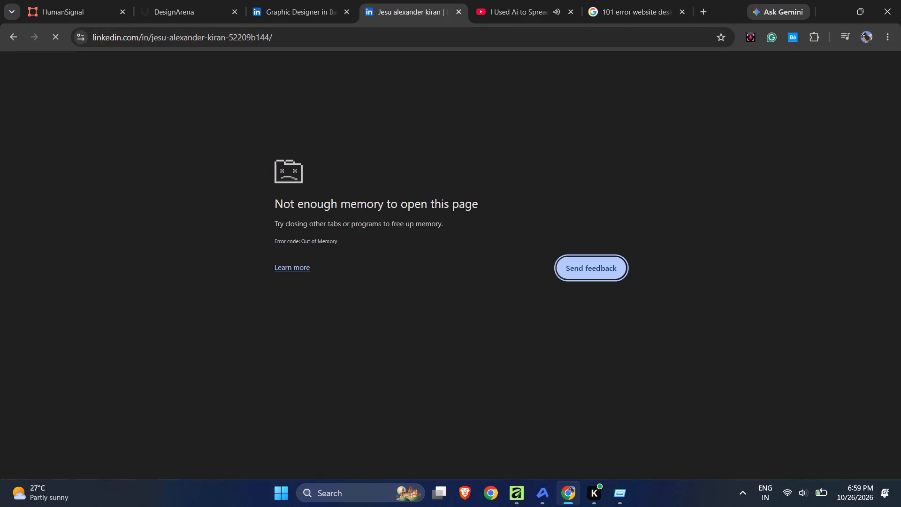
# Close the LinkedIn profile, YouTube video, 101 error website search, LinkedIn job search and DesignArena pages.
pyautogui.click(458, 9)
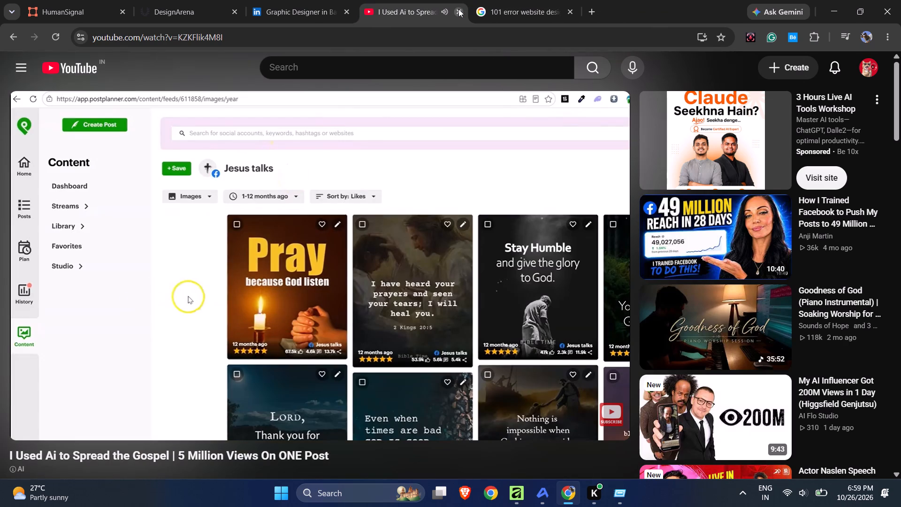
pyautogui.click(458, 9)
pyautogui.click(458, 9)
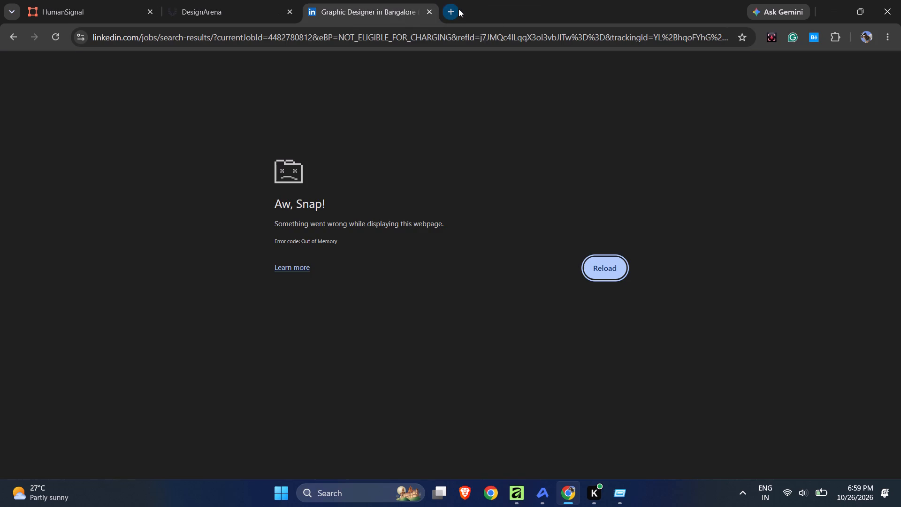
pyautogui.click(429, 9)
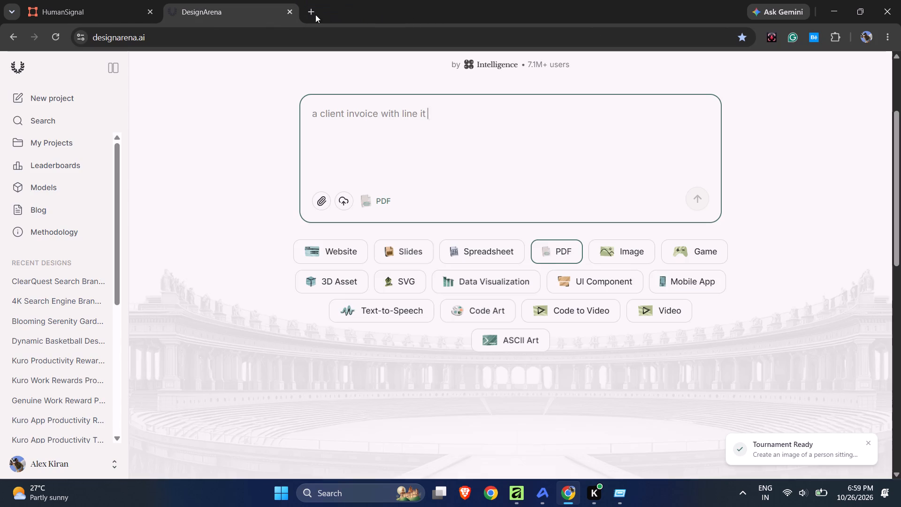
pyautogui.click(291, 15)
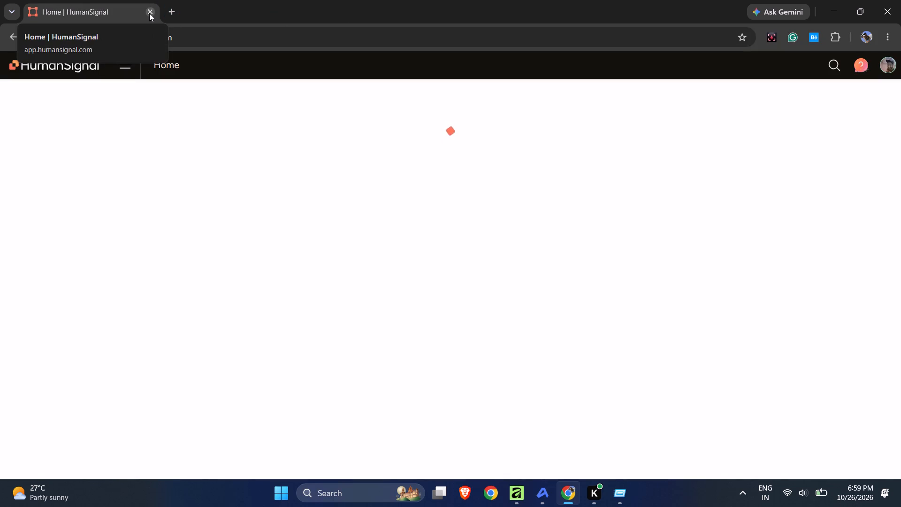
# Look over the HumanSignal home page, including the wallet summary and available work.
pyautogui.scroll(-6, 495, 246)
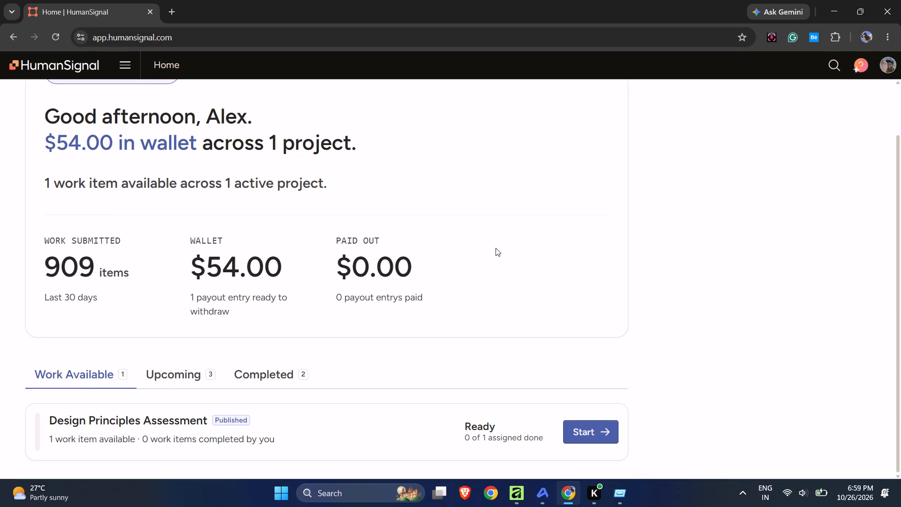
pyautogui.scroll(-5, 497, 250)
pyautogui.scroll(12, 497, 250)
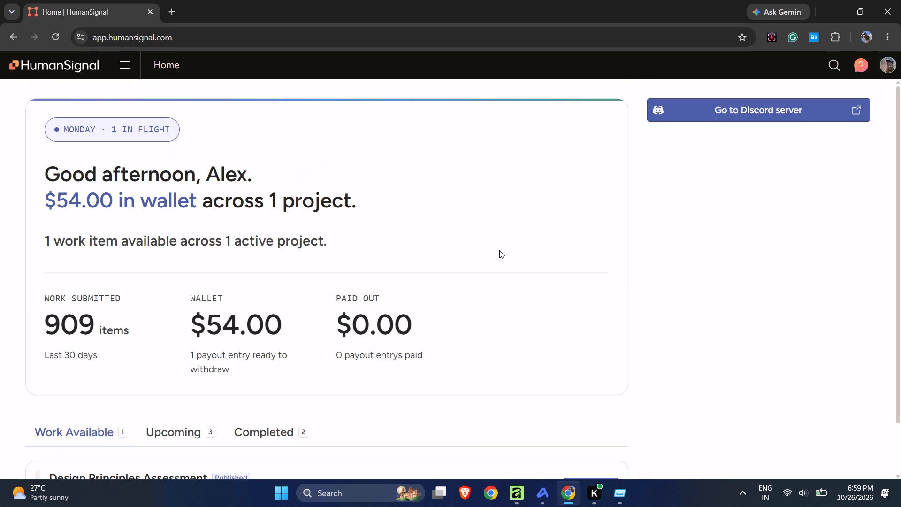
# Close the browser window and return to the rabbit document in Affinity.
pyautogui.click(886, 10)
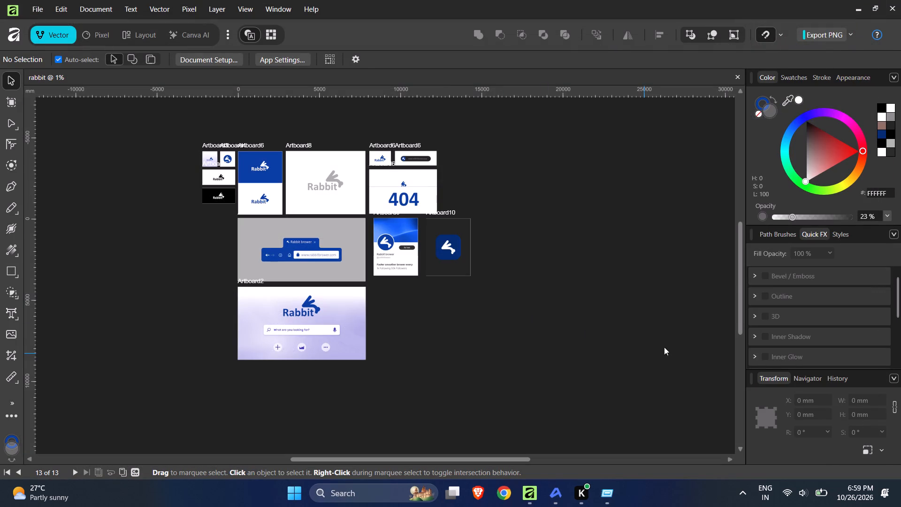
pyautogui.click(664, 346)
# Examine the rabbit artboards, comparing the logo variations, circular icon, browser bar, 404 page, profile card and app icon.
pyautogui.keyDown('ctrl'); pyautogui.scroll(-4, 407, 201); pyautogui.keyUp('ctrl')
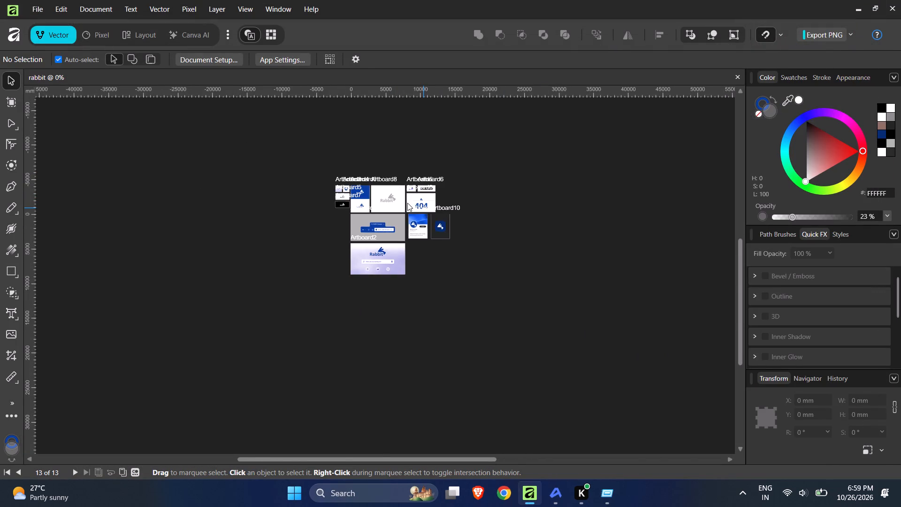
pyautogui.keyDown('ctrl'); pyautogui.scroll(8, 414, 182); pyautogui.keyUp('ctrl')
pyautogui.keyDown('ctrl'); pyautogui.scroll(-1, 429, 222); pyautogui.keyUp('ctrl')
pyautogui.keyDown('ctrl'); pyautogui.scroll(9, 429, 222); pyautogui.keyUp('ctrl')
pyautogui.keyDown('ctrl'); pyautogui.scroll(-1, 413, 145); pyautogui.keyUp('ctrl')
pyautogui.keyDown('ctrl'); pyautogui.scroll(1, 413, 145); pyautogui.keyUp('ctrl')
pyautogui.keyDown('ctrl'); pyautogui.scroll(-2, 413, 145); pyautogui.keyUp('ctrl')
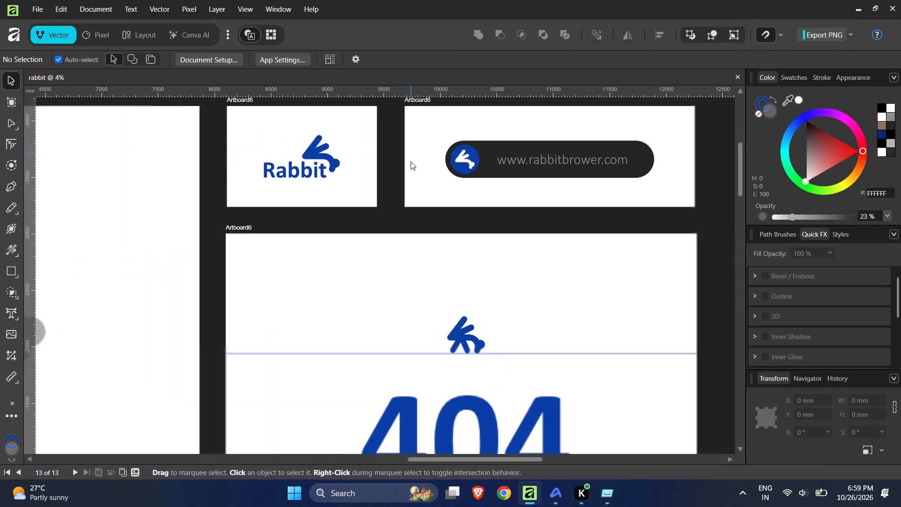
pyautogui.keyDown('ctrl'); pyautogui.scroll(-3, 412, 163); pyautogui.keyUp('ctrl')
pyautogui.keyDown('ctrl'); pyautogui.scroll(1, 516, 256); pyautogui.keyUp('ctrl')
pyautogui.keyDown('ctrl'); pyautogui.scroll(-7, 519, 246); pyautogui.keyUp('ctrl')
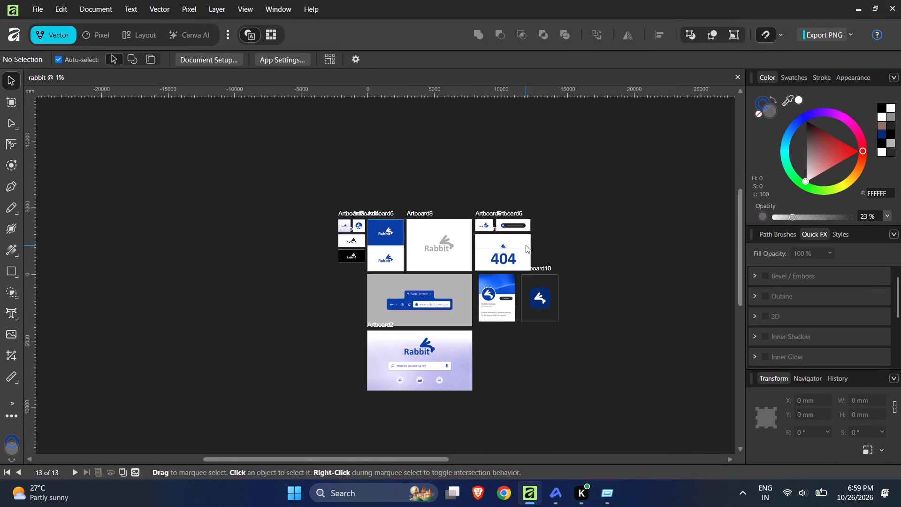
pyautogui.keyDown('ctrl'); pyautogui.scroll(2, 519, 251); pyautogui.keyUp('ctrl')
pyautogui.keyDown('ctrl'); pyautogui.scroll(3, 536, 331); pyautogui.keyUp('ctrl')
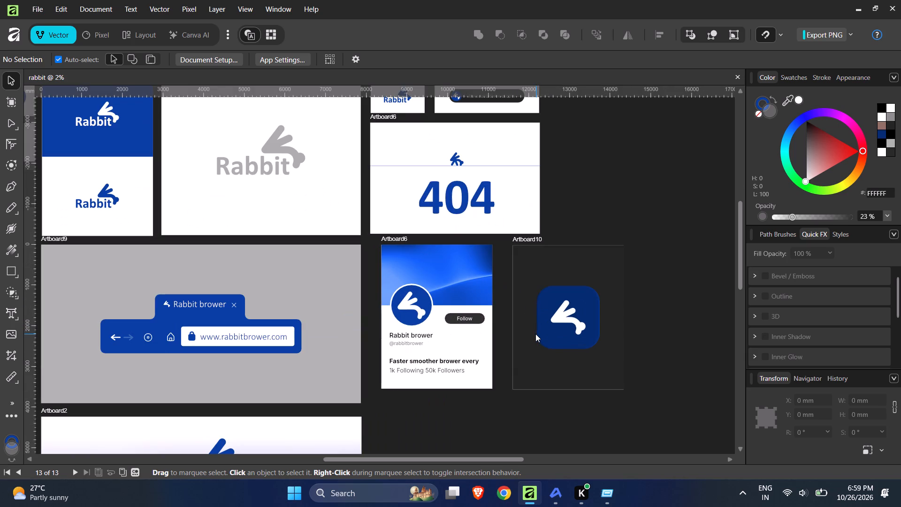
pyautogui.keyDown('ctrl'); pyautogui.scroll(-4, 552, 316); pyautogui.keyUp('ctrl')
pyautogui.keyDown('ctrl'); pyautogui.scroll(2, 453, 298); pyautogui.keyUp('ctrl')
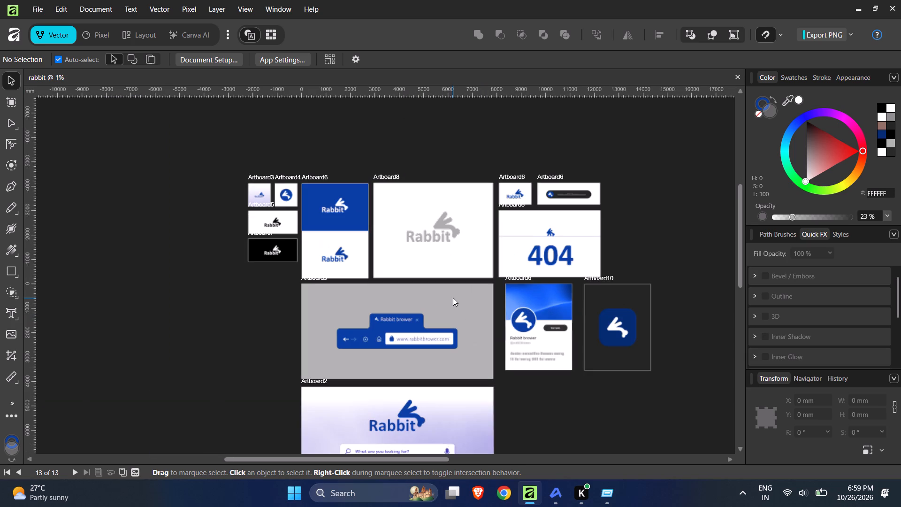
pyautogui.keyDown('ctrl'); pyautogui.scroll(8, 275, 182); pyautogui.keyUp('ctrl')
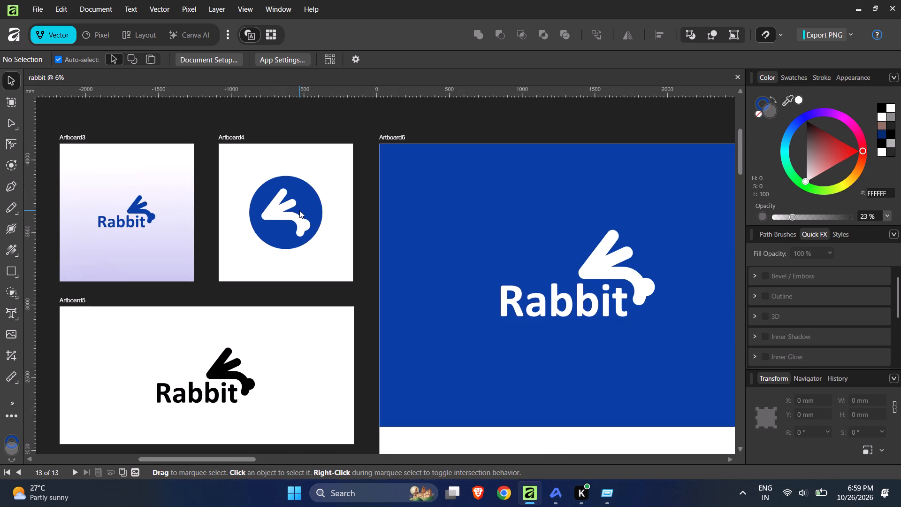
pyautogui.keyDown('ctrl'); pyautogui.scroll(-3, 297, 211); pyautogui.keyUp('ctrl')
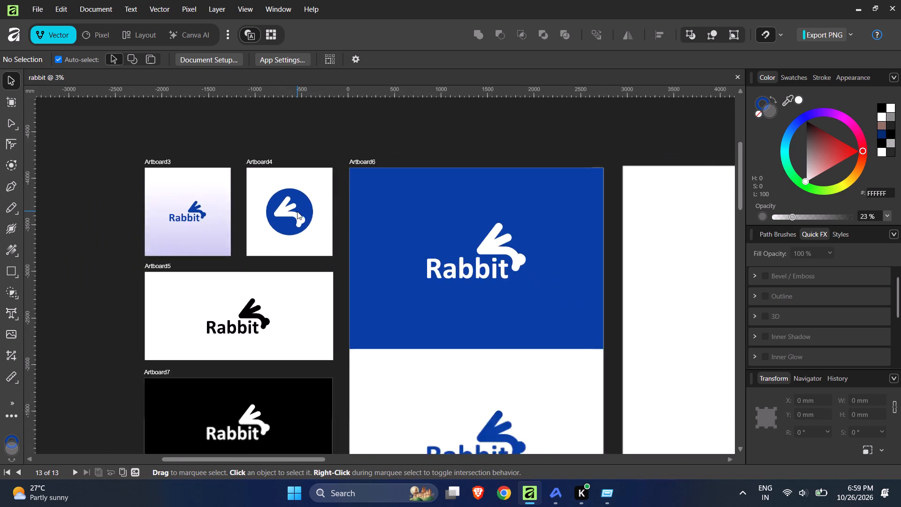
pyautogui.keyDown('ctrl'); pyautogui.scroll(-1, 297, 211); pyautogui.keyUp('ctrl')
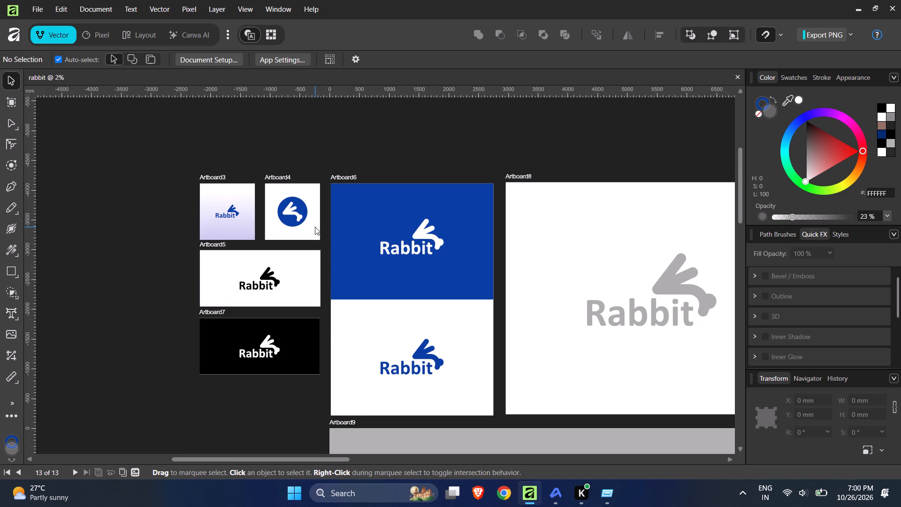
pyautogui.keyDown('ctrl'); pyautogui.scroll(-5, 326, 186); pyautogui.keyUp('ctrl')
pyautogui.keyDown('ctrl'); pyautogui.scroll(4, 531, 252); pyautogui.keyUp('ctrl')
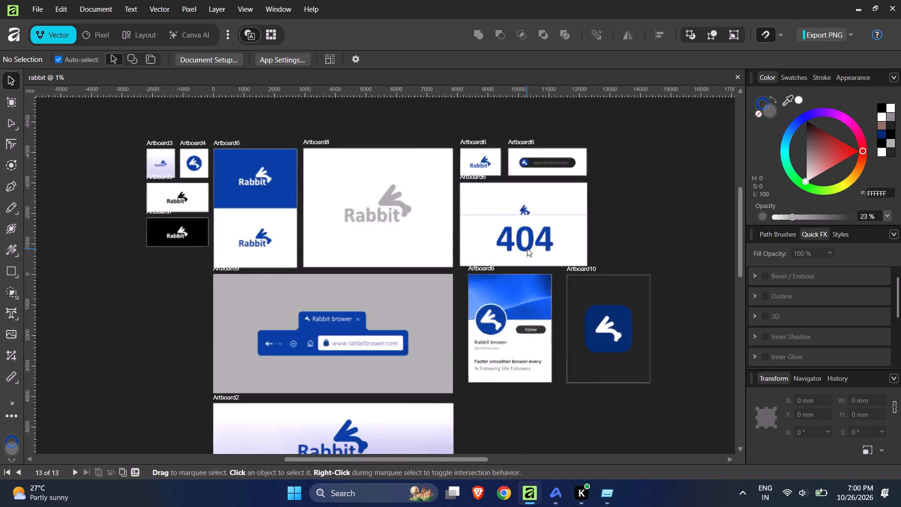
# Copy the blue rabbit mark above the 404 text on its artboard.
pyautogui.keyDown('ctrl'); pyautogui.scroll(2, 529, 199); pyautogui.keyUp('ctrl')
pyautogui.click(517, 184)
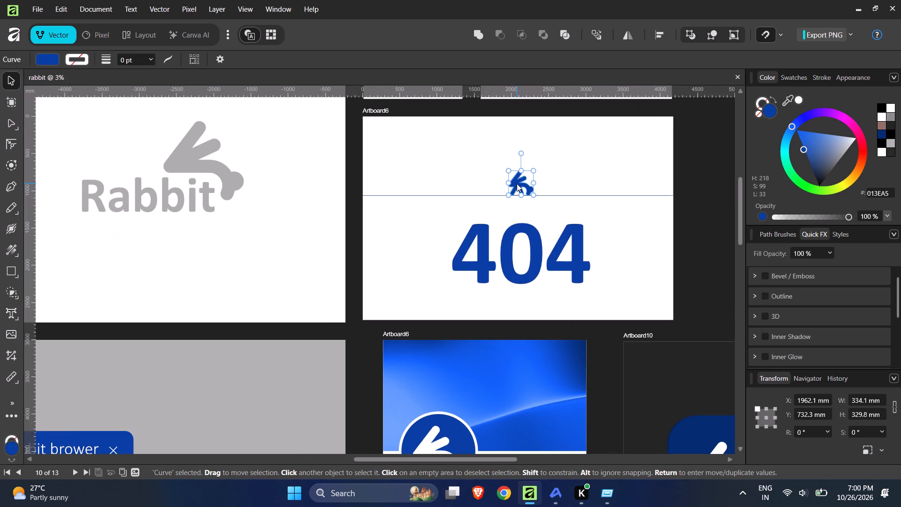
pyautogui.hotkey('ctrl', 'c')
pyautogui.click(662, 187)
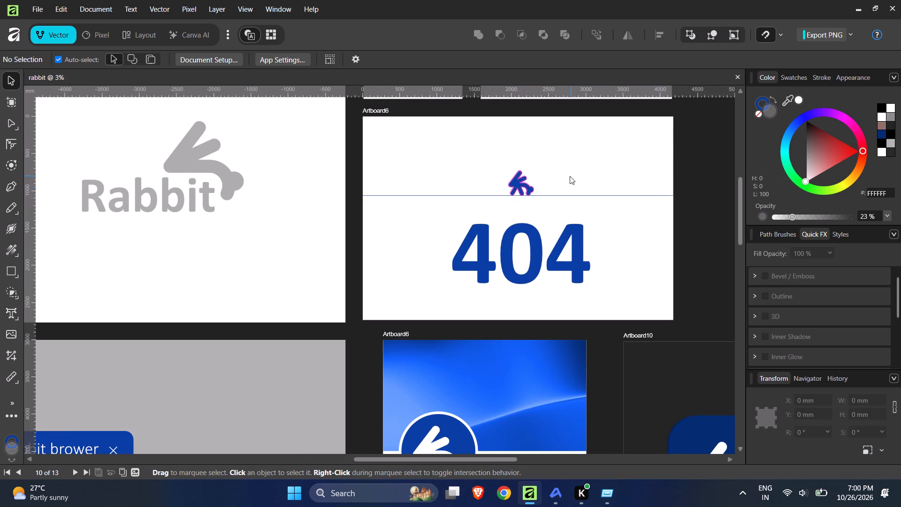
# Delete the white rabbit mark inside the blue circle on Artboard4, keeping the circle.
pyautogui.keyDown('ctrl'); pyautogui.scroll(-2, 571, 176); pyautogui.keyUp('ctrl')
pyautogui.keyDown('ctrl'); pyautogui.scroll(1, 570, 179); pyautogui.keyUp('ctrl')
pyautogui.keyDown('ctrl'); pyautogui.scroll(-2, 571, 181); pyautogui.keyUp('ctrl')
pyautogui.keyDown('ctrl'); pyautogui.scroll(-3, 597, 250); pyautogui.keyUp('ctrl')
pyautogui.keyDown('ctrl'); pyautogui.scroll(2, 597, 250); pyautogui.keyUp('ctrl')
pyautogui.keyDown('ctrl'); pyautogui.scroll(-2, 597, 250); pyautogui.keyUp('ctrl')
pyautogui.keyDown('ctrl'); pyautogui.scroll(4, 482, 220); pyautogui.keyUp('ctrl')
pyautogui.keyDown('ctrl'); pyautogui.scroll(4, 366, 175); pyautogui.keyUp('ctrl')
pyautogui.keyDown('ctrl'); pyautogui.scroll(2, 246, 142); pyautogui.keyUp('ctrl')
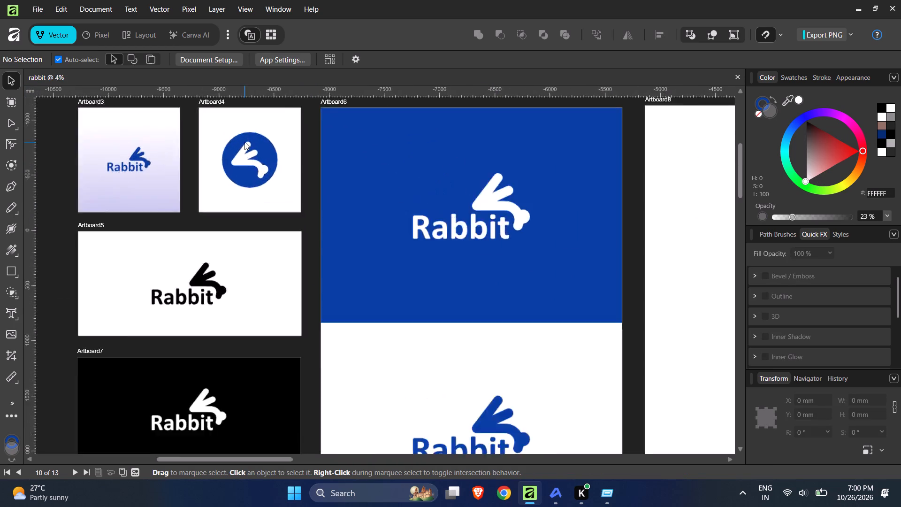
pyautogui.keyDown('ctrl'); pyautogui.scroll(3, 244, 142); pyautogui.keyUp('ctrl')
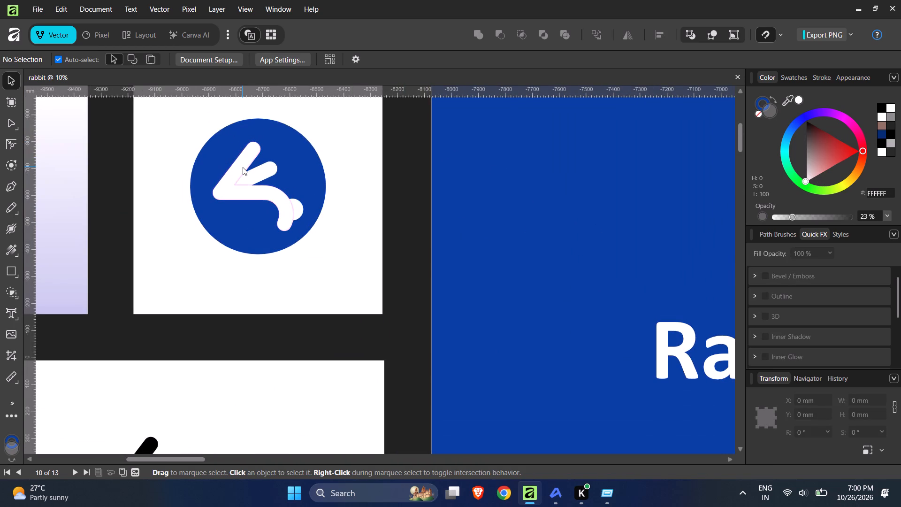
pyautogui.click(243, 167)
pyautogui.doubleClick(243, 168)
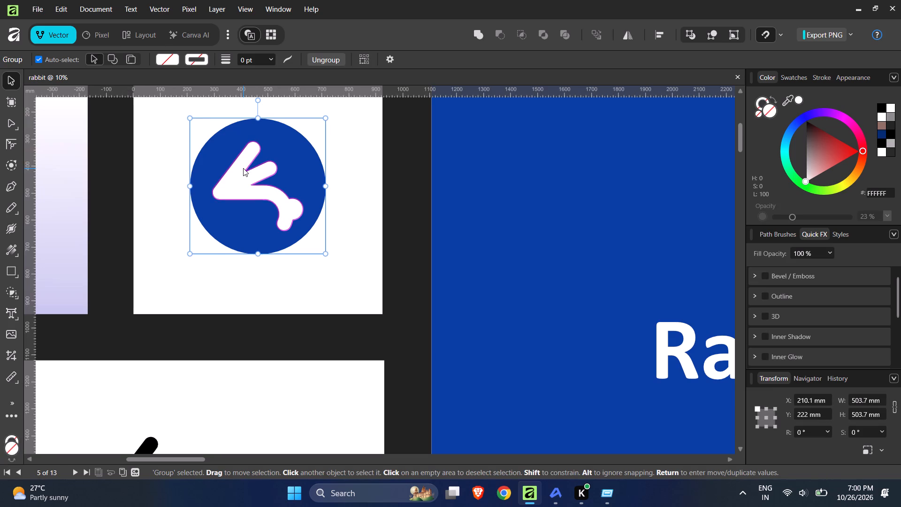
pyautogui.click(243, 168)
pyautogui.doubleClick(245, 172)
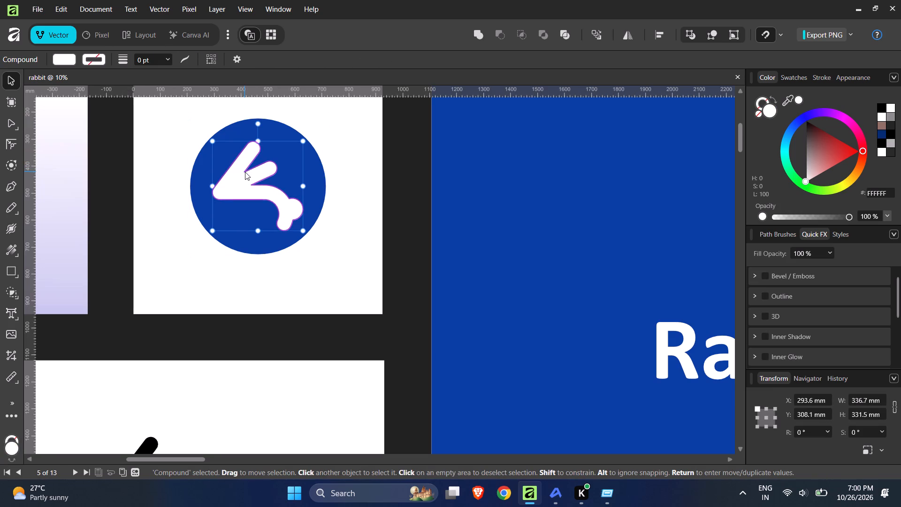
pyautogui.press('BackSpace')
# Paste the copied rabbit mark into the Artboard4 circle and centre it there, at about X 295 mm, Y 309 mm.
pyautogui.hotkey('ctrl', 'v')
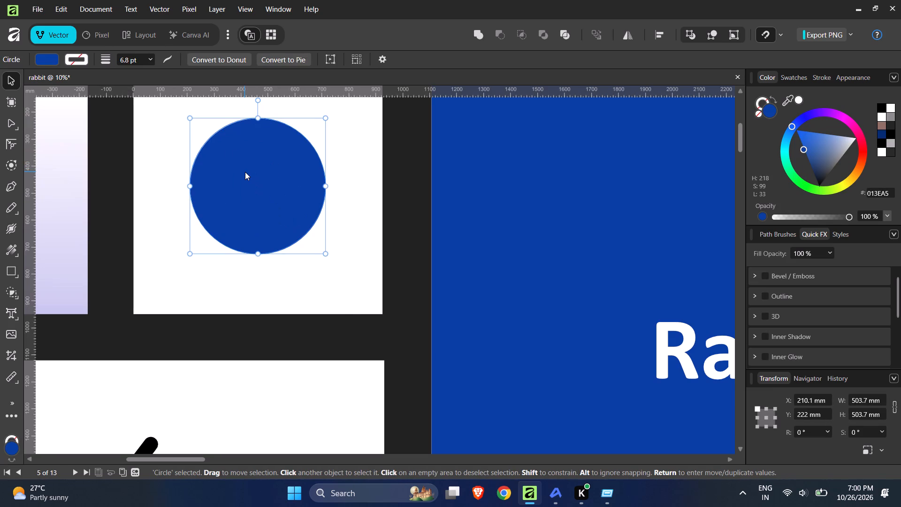
pyautogui.moveTo(369, 279); pyautogui.dragTo(251, 201)
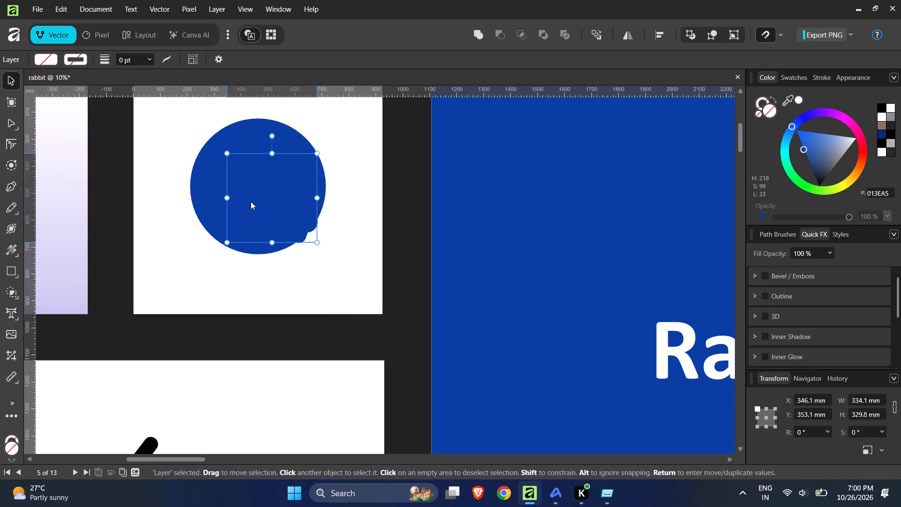
pyautogui.moveTo(251, 201); pyautogui.dragTo(245, 197)
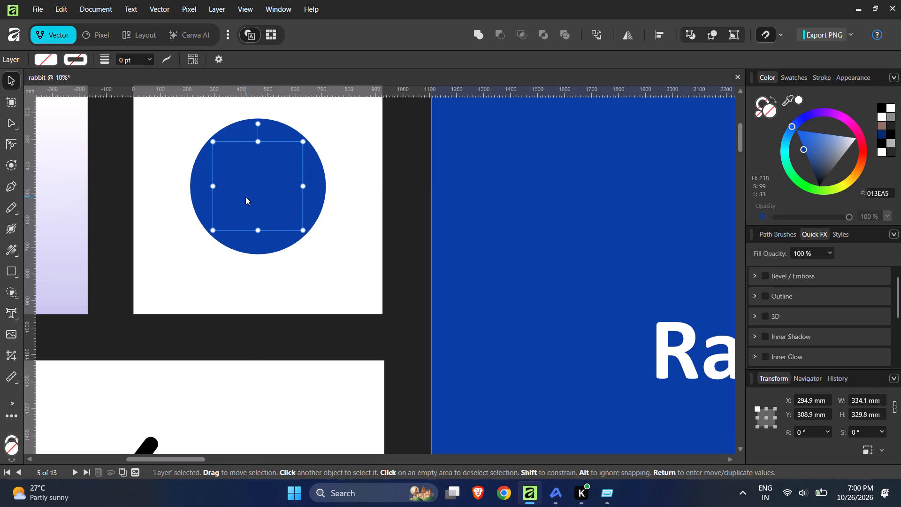
# Recolour the pasted rabbit mark white (FFFFFF) by sampling the artboard background with the Color Picker.
pyautogui.press('i')
pyautogui.click(322, 280)
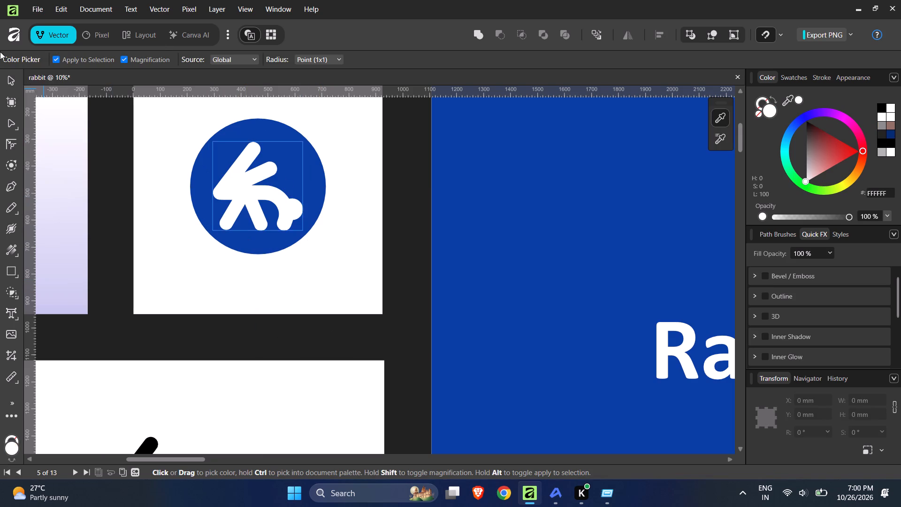
pyautogui.click(10, 81)
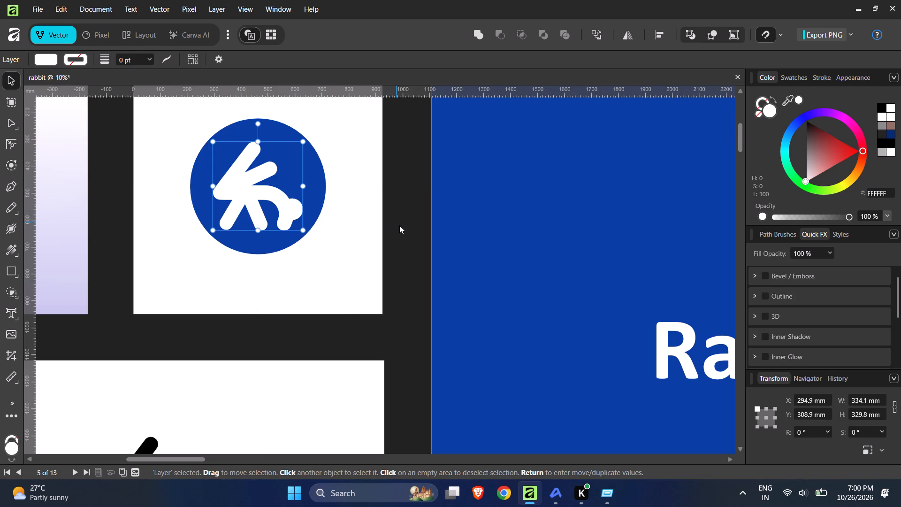
pyautogui.click(399, 225)
# Scale the white rabbit mark down proportionally to about 306 × 302 mm and re-centre it in the Artboard4 circle.
pyautogui.keyDown('ctrl'); pyautogui.scroll(-1, 355, 221); pyautogui.keyUp('ctrl')
pyautogui.keyDown('ctrl'); pyautogui.scroll(1, 355, 221); pyautogui.keyUp('ctrl')
pyautogui.keyDown('ctrl'); pyautogui.scroll(-10, 355, 221); pyautogui.keyUp('ctrl')
pyautogui.keyDown('ctrl'); pyautogui.scroll(1, 348, 223); pyautogui.keyUp('ctrl')
pyautogui.keyDown('ctrl'); pyautogui.scroll(-2, 348, 223); pyautogui.keyUp('ctrl')
pyautogui.keyDown('ctrl'); pyautogui.scroll(7, 348, 223); pyautogui.keyUp('ctrl')
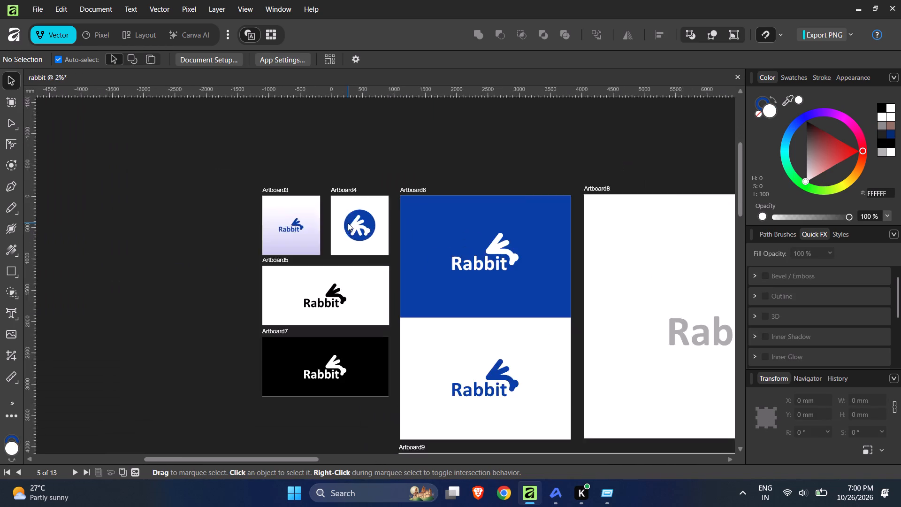
pyautogui.keyDown('ctrl'); pyautogui.scroll(11, 348, 223); pyautogui.keyUp('ctrl')
pyautogui.keyDown('ctrl'); pyautogui.scroll(-1, 360, 230); pyautogui.keyUp('ctrl')
pyautogui.keyDown('ctrl'); pyautogui.scroll(1, 360, 230); pyautogui.keyUp('ctrl')
pyautogui.click(378, 235)
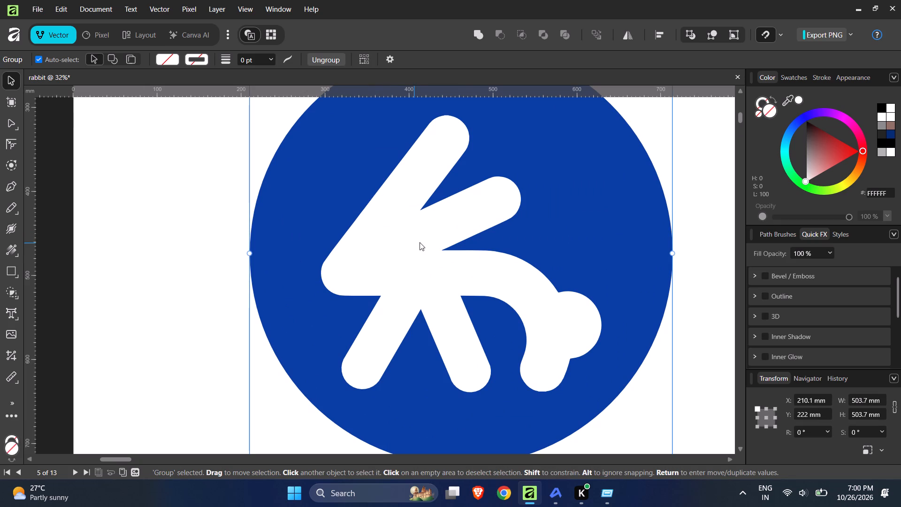
pyautogui.keyDown('ctrl'); pyautogui.click(420, 242); pyautogui.keyUp('ctrl')
pyautogui.moveTo(463, 394); pyautogui.dragTo(463, 392)
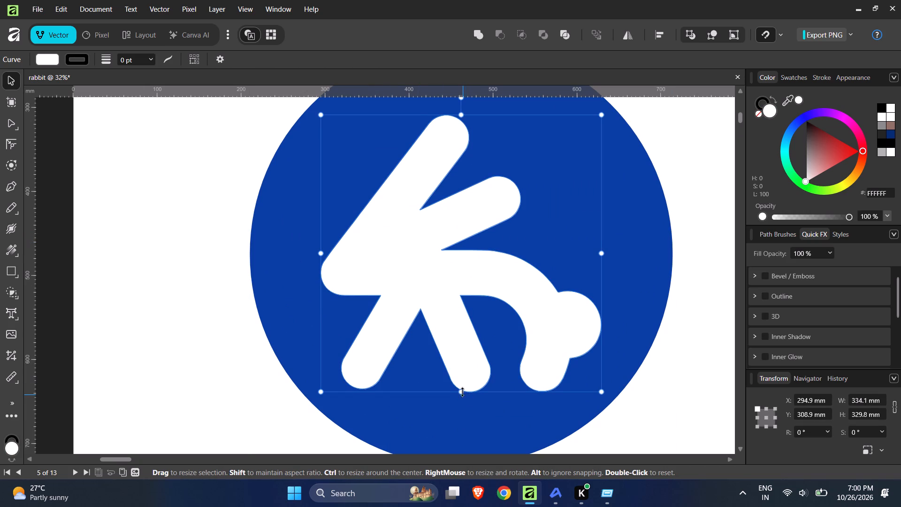
pyautogui.moveTo(463, 392); pyautogui.dragTo(463, 376)
pyautogui.hotkey('ctrl', 'z')
pyautogui.keyDown('shift'); pyautogui.moveTo(462, 393); pyautogui.dragTo(460, 380); pyautogui.keyUp('shift')
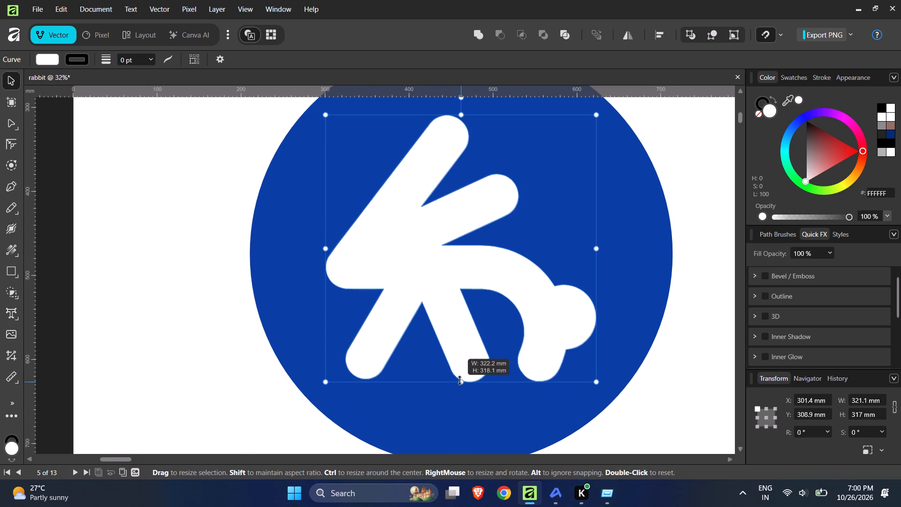
pyautogui.keyDown('shift'); pyautogui.moveTo(460, 380); pyautogui.dragTo(458, 369); pyautogui.keyUp('shift')
pyautogui.moveTo(458, 330); pyautogui.dragTo(458, 341)
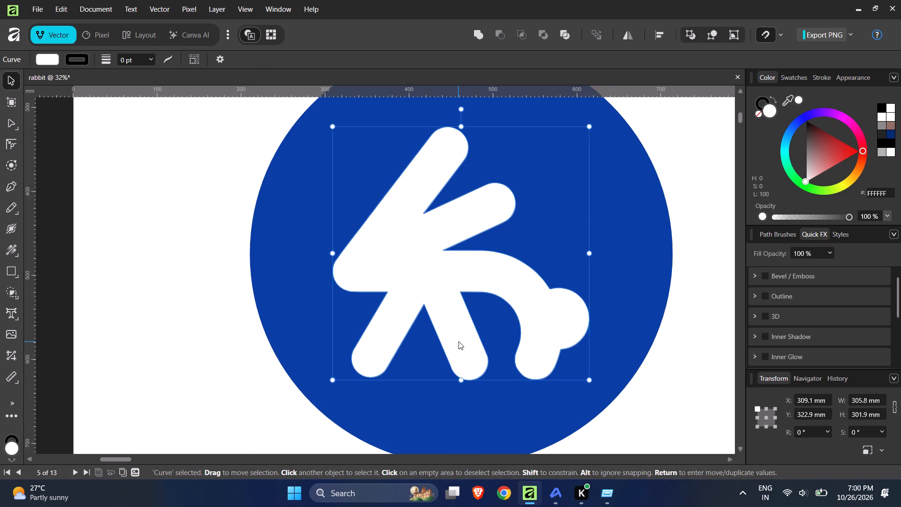
# Deselect the resized rabbit mark and examine the Artboard4 icon alongside the other artboards.
pyautogui.keyDown('ctrl'); pyautogui.scroll(-4, 393, 242); pyautogui.keyUp('ctrl')
pyautogui.keyDown('ctrl'); pyautogui.scroll(2, 393, 241); pyautogui.keyUp('ctrl')
pyautogui.keyDown('ctrl'); pyautogui.scroll(-7, 393, 241); pyautogui.keyUp('ctrl')
pyautogui.click(413, 151)
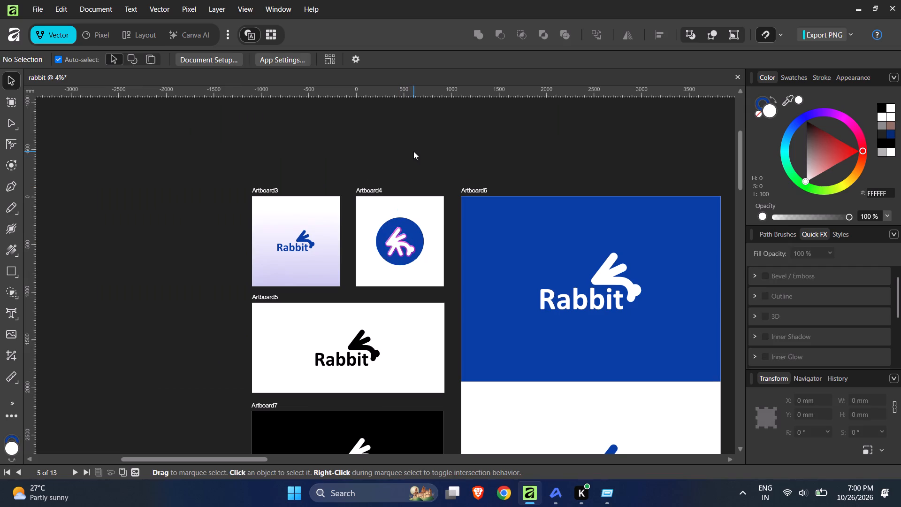
pyautogui.keyDown('ctrl'); pyautogui.scroll(-6, 413, 151); pyautogui.keyUp('ctrl')
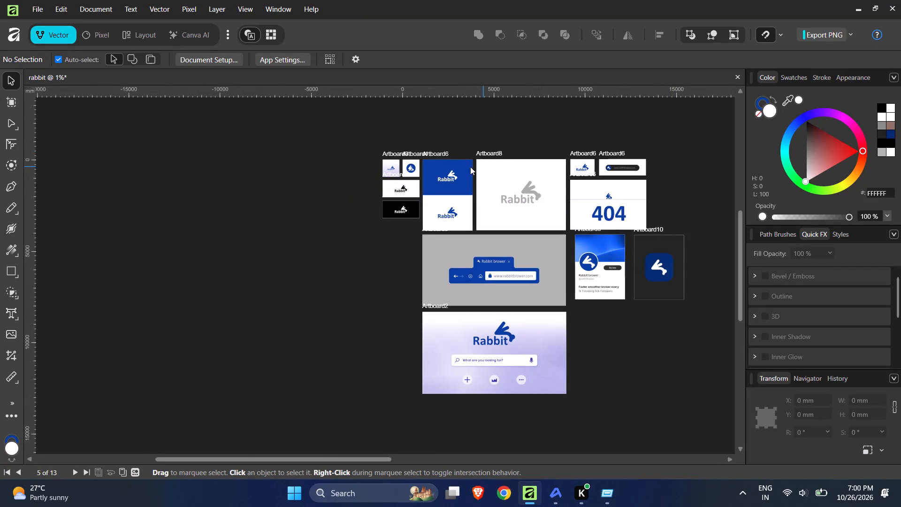
pyautogui.keyDown('ctrl'); pyautogui.scroll(4, 454, 167); pyautogui.keyUp('ctrl')
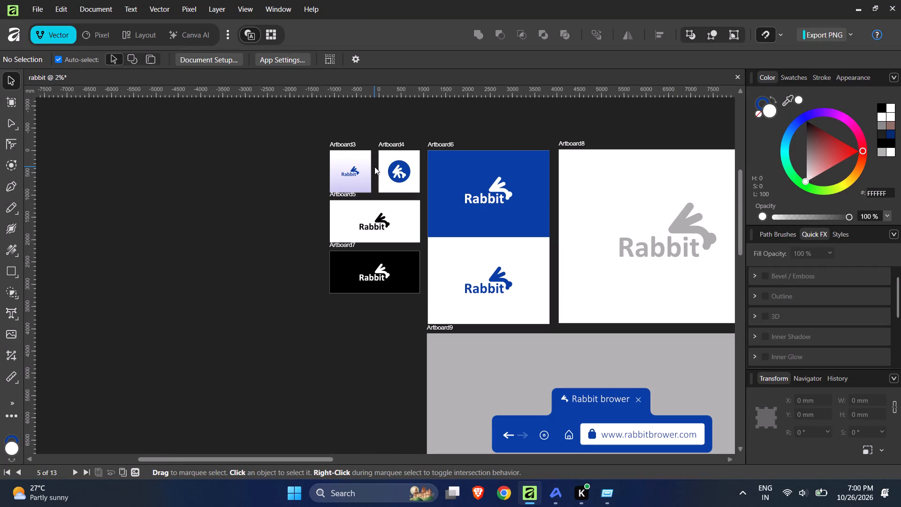
# Undo the Artboard4 mark's scaling, recolouring, pasting and the deletion before them, back to the original white mark in the circle.
pyautogui.hotkey('ctrl', 'z')
pyautogui.hotkey('ctrl', 'z')
pyautogui.hotkey('ctrl', 'z')
pyautogui.hotkey('ctrl', 'z')
pyautogui.hotkey('ctrl', 'z')
pyautogui.hotkey('ctrl', 'z')
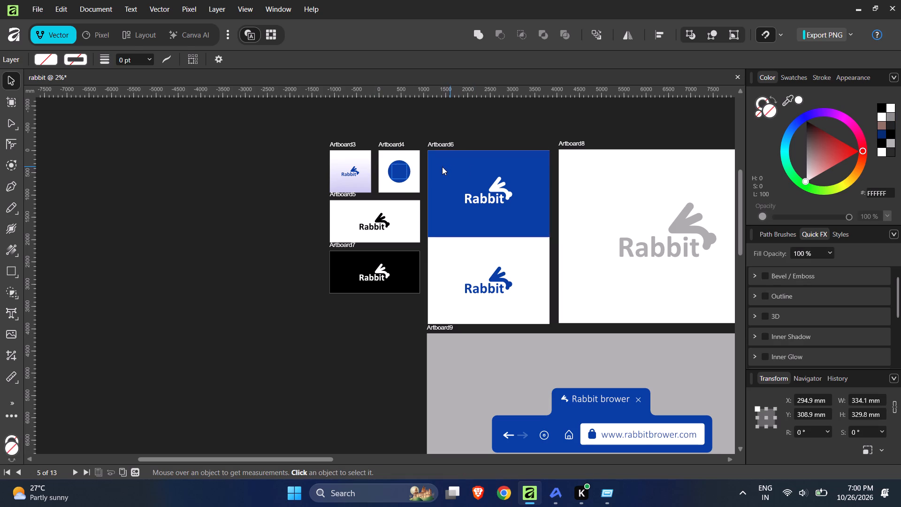
pyautogui.hotkey('ctrl', 'z')
pyautogui.hotkey('ctrl', 'z')
pyautogui.hotkey('ctrl', 'z')
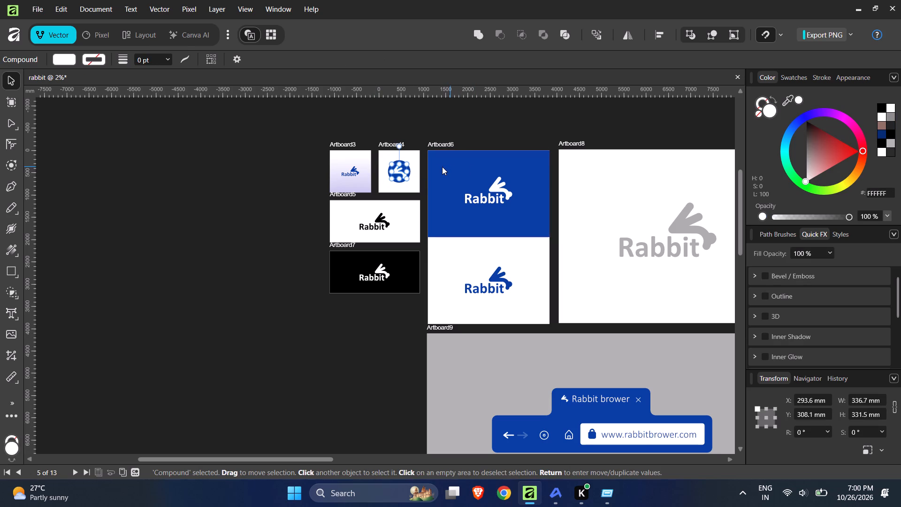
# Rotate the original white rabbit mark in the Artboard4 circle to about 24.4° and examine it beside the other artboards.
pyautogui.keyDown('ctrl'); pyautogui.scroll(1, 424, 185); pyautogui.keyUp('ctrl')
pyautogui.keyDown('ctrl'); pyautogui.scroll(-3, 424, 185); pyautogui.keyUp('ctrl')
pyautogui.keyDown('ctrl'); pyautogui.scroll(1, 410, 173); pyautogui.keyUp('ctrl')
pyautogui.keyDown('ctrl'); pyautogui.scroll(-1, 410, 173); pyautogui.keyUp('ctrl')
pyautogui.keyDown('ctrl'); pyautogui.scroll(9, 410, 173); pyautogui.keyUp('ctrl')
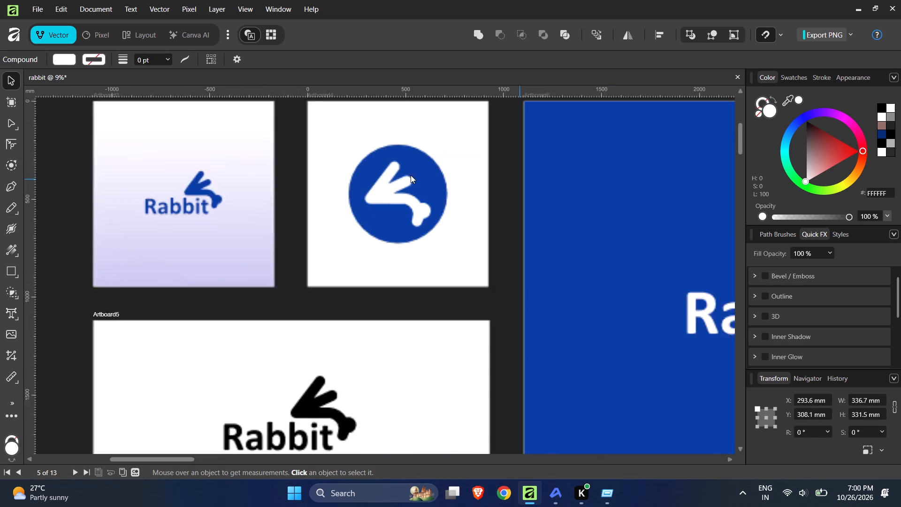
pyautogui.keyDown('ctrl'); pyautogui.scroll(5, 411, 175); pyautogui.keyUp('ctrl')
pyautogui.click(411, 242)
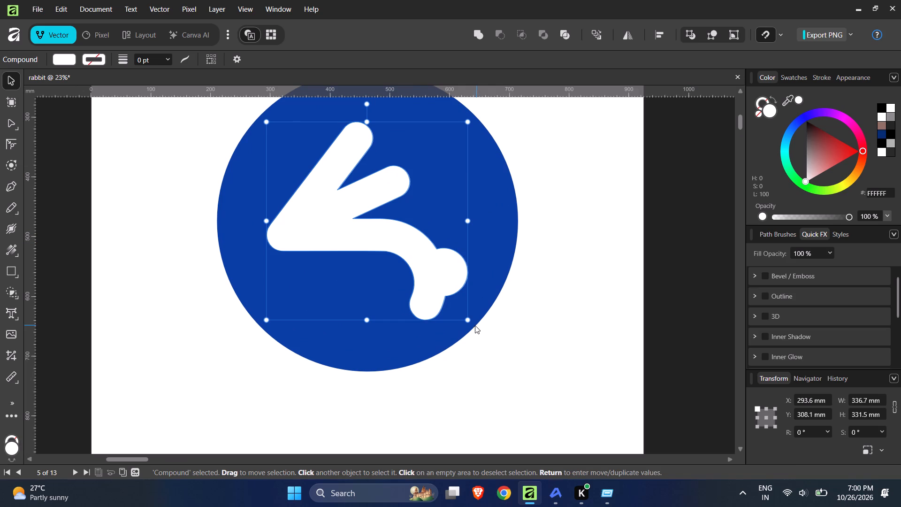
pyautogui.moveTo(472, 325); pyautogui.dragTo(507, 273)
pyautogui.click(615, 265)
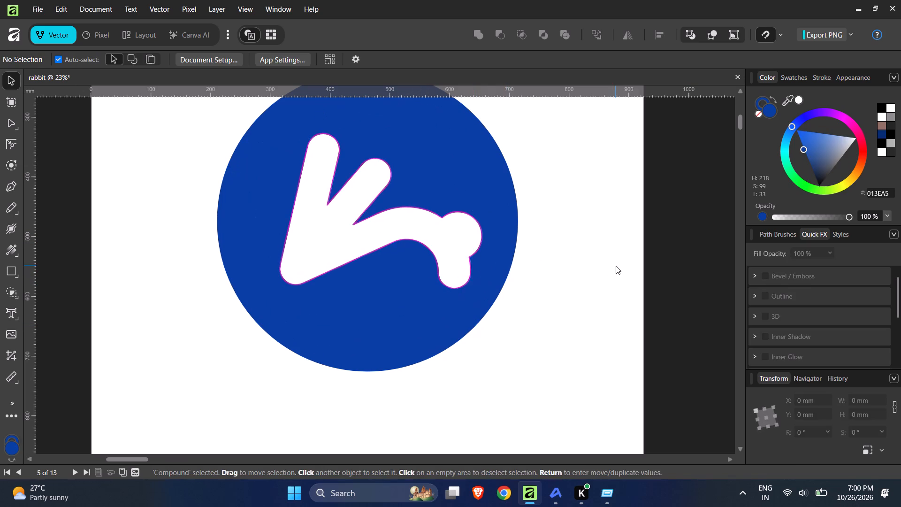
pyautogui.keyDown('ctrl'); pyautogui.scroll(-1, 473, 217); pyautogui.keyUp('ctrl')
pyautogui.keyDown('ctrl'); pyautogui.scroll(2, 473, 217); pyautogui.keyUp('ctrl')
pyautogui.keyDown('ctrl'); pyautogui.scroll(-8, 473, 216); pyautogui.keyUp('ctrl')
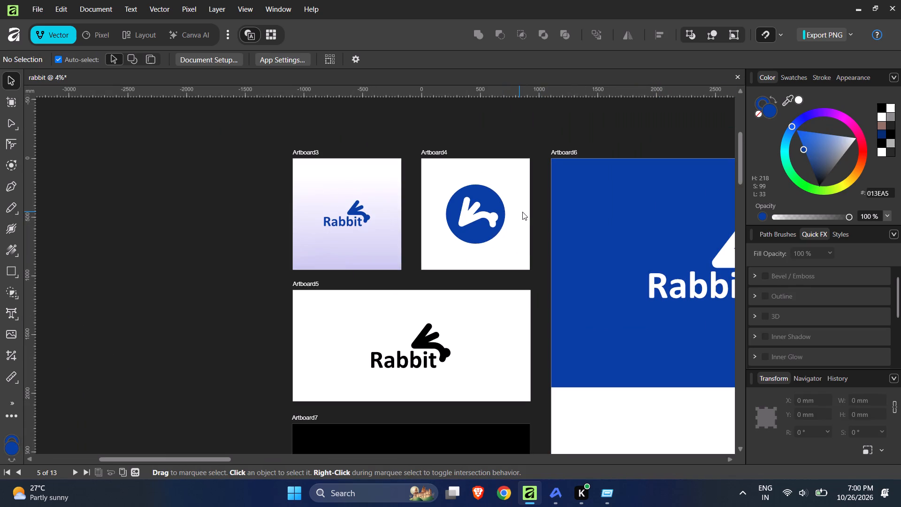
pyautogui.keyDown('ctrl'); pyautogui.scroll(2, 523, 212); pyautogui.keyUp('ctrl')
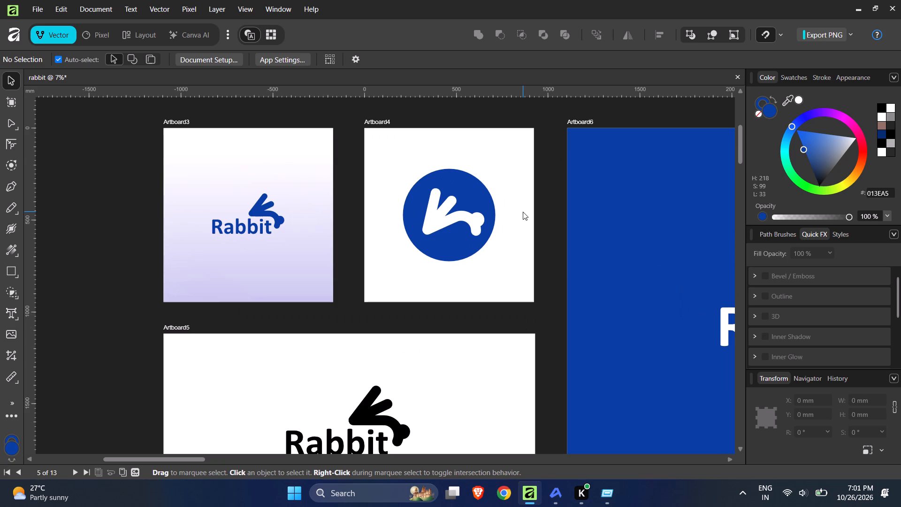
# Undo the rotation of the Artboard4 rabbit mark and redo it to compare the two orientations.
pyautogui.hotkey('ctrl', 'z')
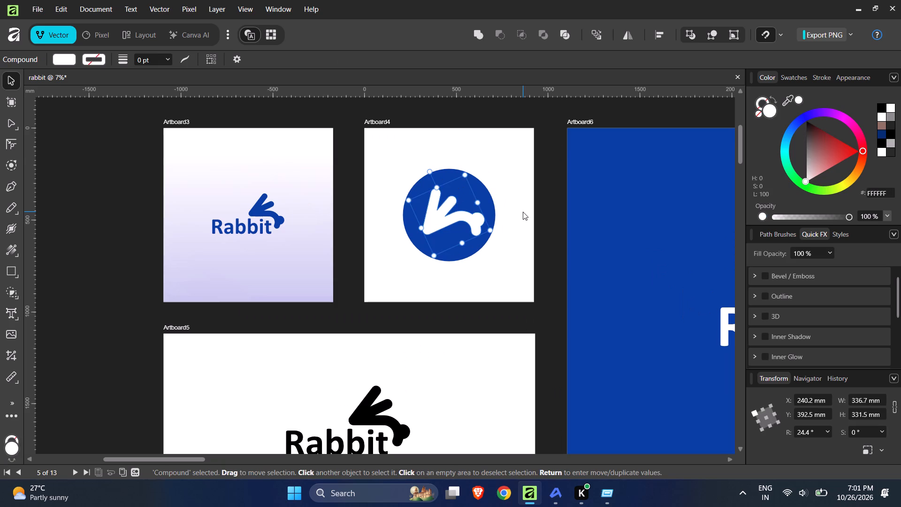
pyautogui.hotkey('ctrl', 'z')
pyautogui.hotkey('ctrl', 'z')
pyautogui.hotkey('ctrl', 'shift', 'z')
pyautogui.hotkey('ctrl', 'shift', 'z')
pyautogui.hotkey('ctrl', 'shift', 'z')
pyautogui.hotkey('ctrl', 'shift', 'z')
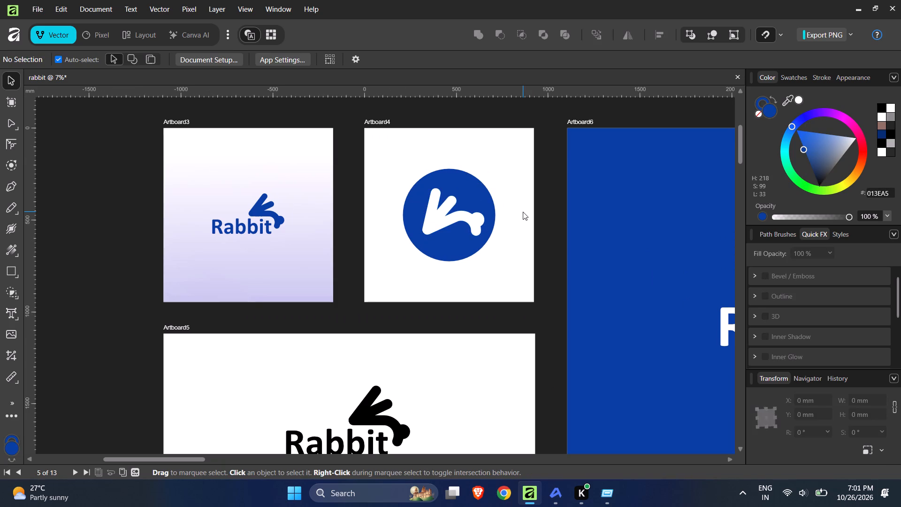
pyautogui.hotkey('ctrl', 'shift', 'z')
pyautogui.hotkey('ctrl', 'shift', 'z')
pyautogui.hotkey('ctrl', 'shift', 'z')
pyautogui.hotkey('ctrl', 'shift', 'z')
# Undo the mark's rotation and the earlier edits, back to the two browser-bar arrows sitting below the bar on Artboard9.
pyautogui.hotkey('ctrl', 'z')
pyautogui.hotkey('ctrl', 'z')
pyautogui.hotkey('ctrl', 'z')
pyautogui.hotkey('ctrl', 'z')
pyautogui.hotkey('ctrl', 'z')
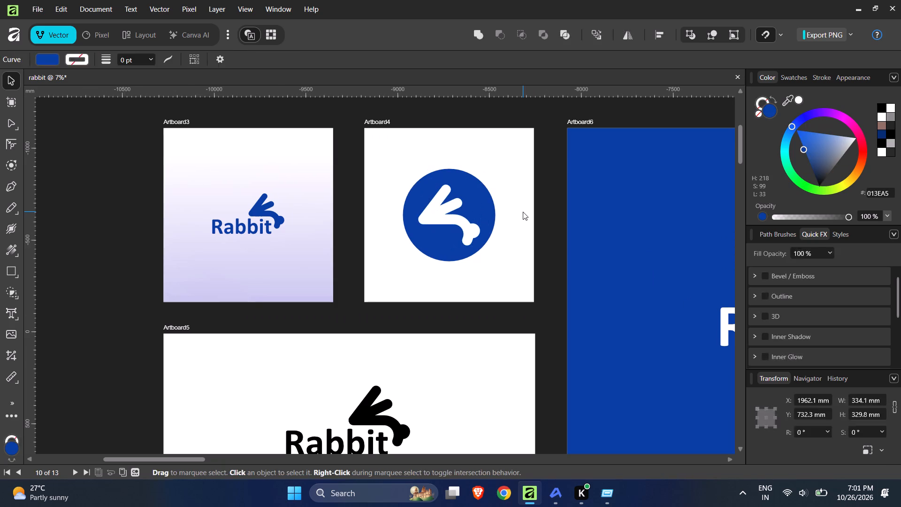
pyautogui.hotkey('ctrl', 'z')
pyautogui.hotkey('ctrl', 'z')
pyautogui.hotkey('ctrl', 'z')
pyautogui.hotkey('ctrl', 'z')
pyautogui.hotkey('ctrl', 'z')
pyautogui.hotkey('ctrl', 'z')
pyautogui.hotkey('ctrl', 'z')
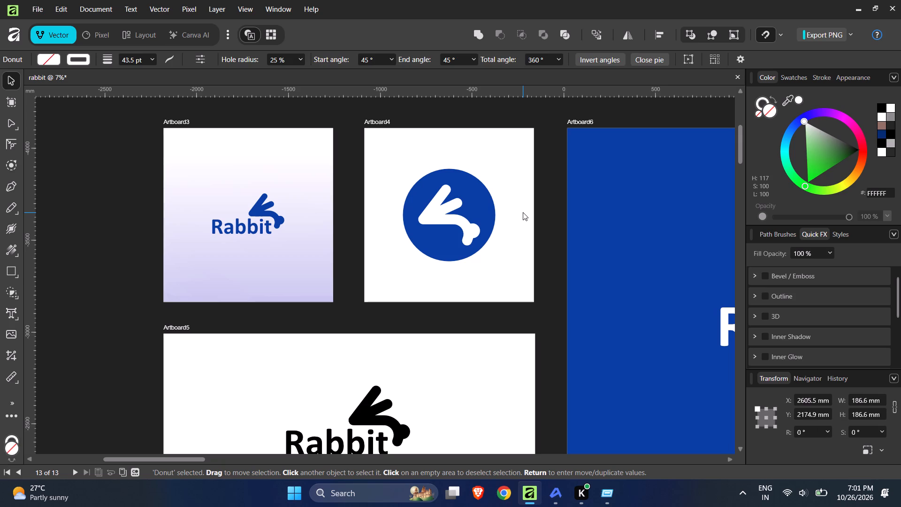
pyautogui.hotkey('ctrl', 'z')
pyautogui.hotkey('ctrl', 'z')
# Examine the rabbit marks across all artboards, including Artboard4, the 404 page, the browser bar and the profile card.
pyautogui.keyDown('ctrl'); pyautogui.scroll(-4, 415, 201); pyautogui.keyUp('ctrl')
pyautogui.keyDown('ctrl'); pyautogui.scroll(1, 412, 201); pyautogui.keyUp('ctrl')
pyautogui.keyDown('ctrl'); pyautogui.scroll(-12, 412, 200); pyautogui.keyUp('ctrl')
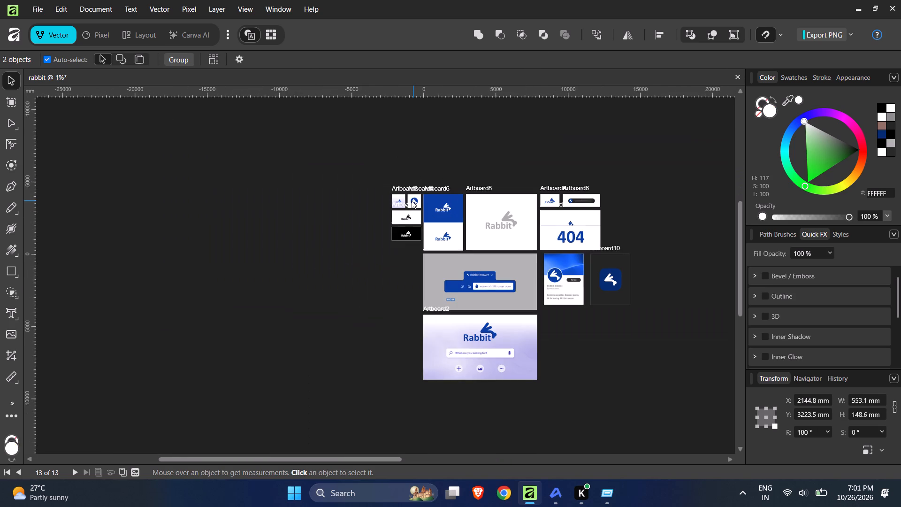
pyautogui.keyDown('ctrl'); pyautogui.scroll(2, 582, 253); pyautogui.keyUp('ctrl')
pyautogui.keyDown('ctrl'); pyautogui.scroll(4, 588, 208); pyautogui.keyUp('ctrl')
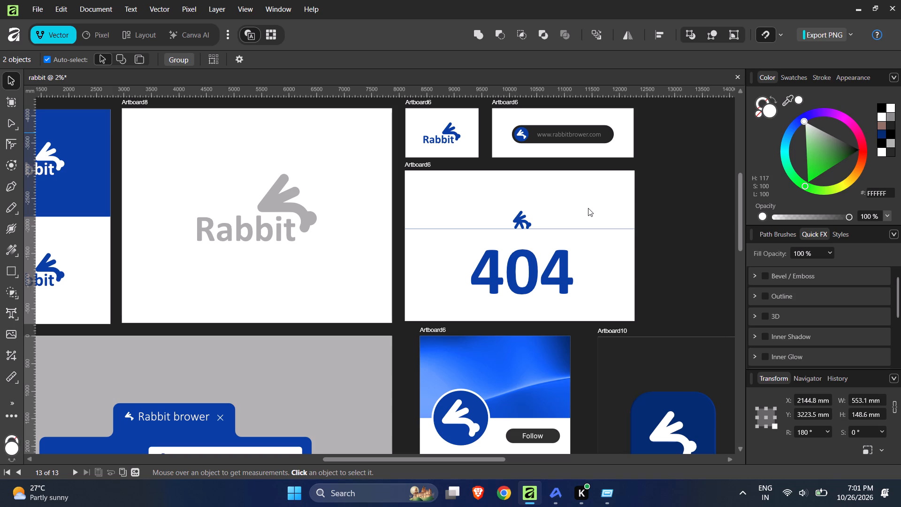
pyautogui.keyDown('ctrl'); pyautogui.scroll(-3, 604, 216); pyautogui.keyUp('ctrl')
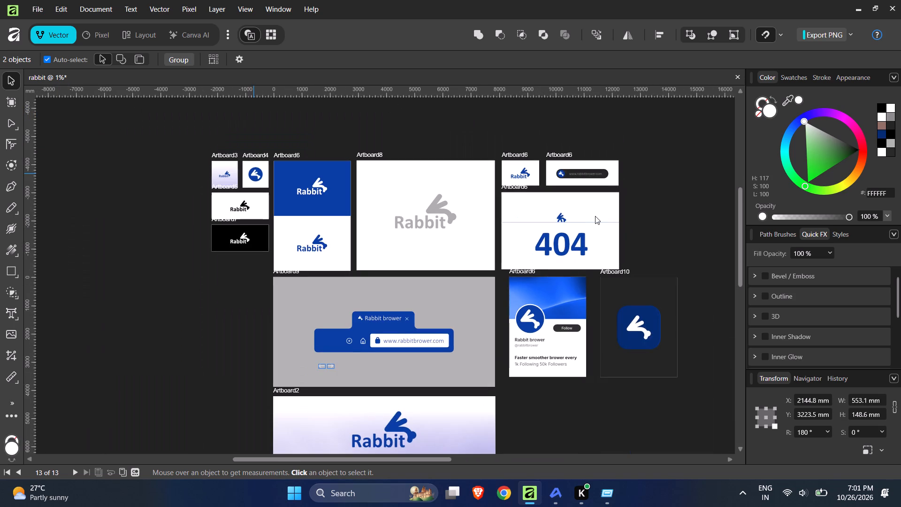
pyautogui.keyDown('ctrl'); pyautogui.scroll(2, 459, 213); pyautogui.keyUp('ctrl')
pyautogui.keyDown('ctrl'); pyautogui.scroll(-1, 456, 212); pyautogui.keyUp('ctrl')
pyautogui.keyDown('ctrl'); pyautogui.scroll(2, 456, 212); pyautogui.keyUp('ctrl')
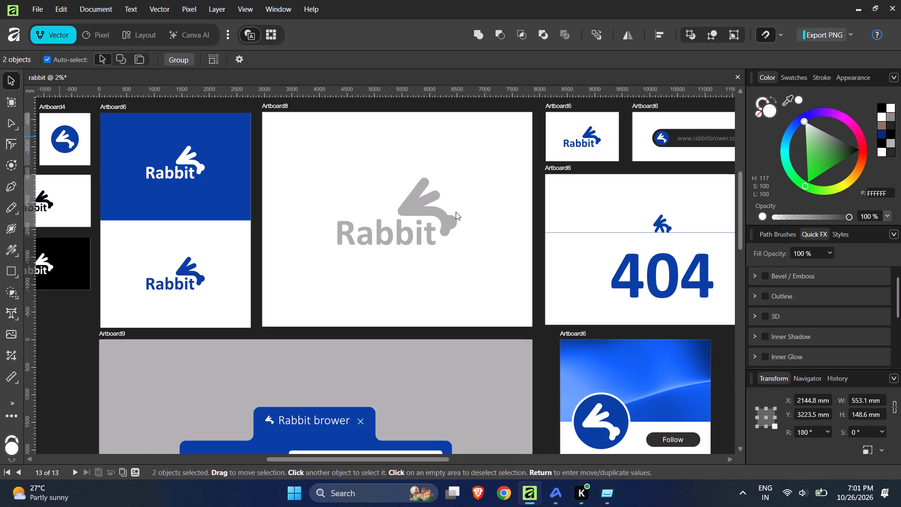
pyautogui.scroll(-4, 441, 229)
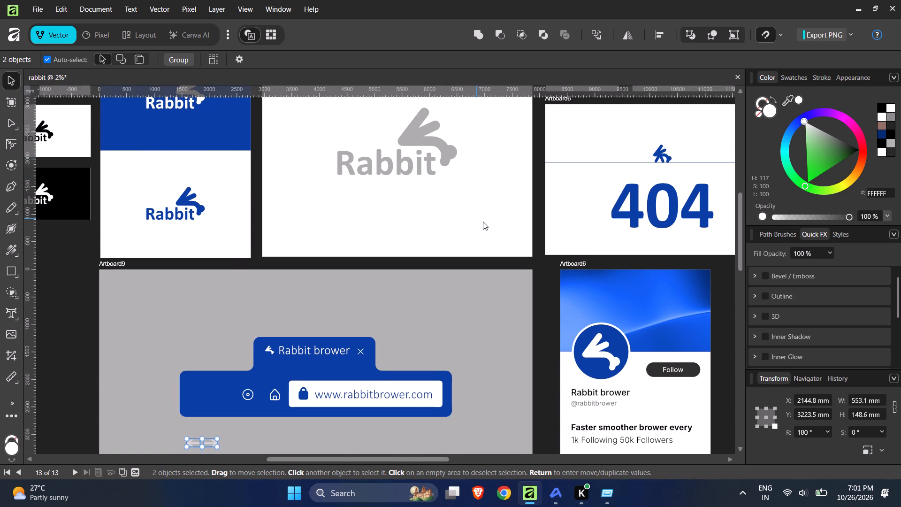
pyautogui.keyDown('ctrl'); pyautogui.scroll(-5, 483, 222); pyautogui.keyUp('ctrl')
pyautogui.keyDown('ctrl'); pyautogui.scroll(2, 625, 248); pyautogui.keyUp('ctrl')
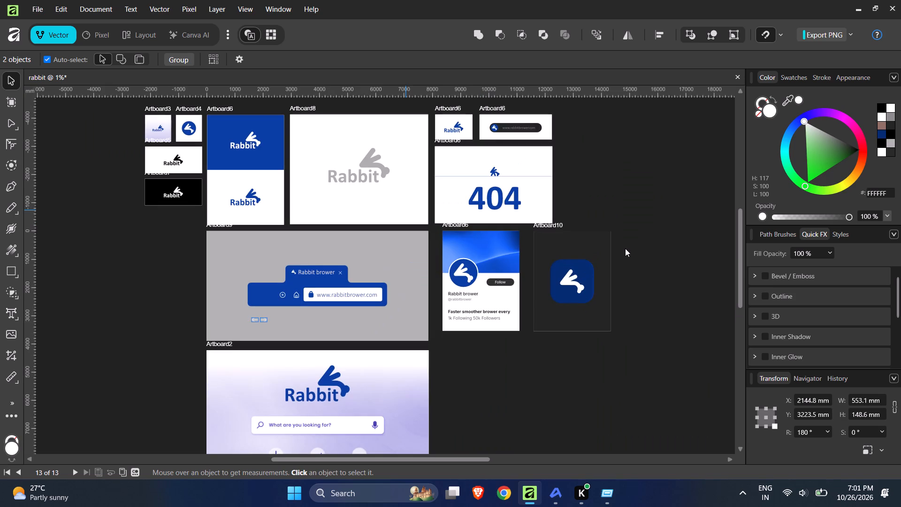
# Move the white rabbit mark out of the profile card's avatar circle onto the grey Artboard9 background.
pyautogui.keyDown('ctrl'); pyautogui.scroll(1, 535, 215); pyautogui.keyUp('ctrl')
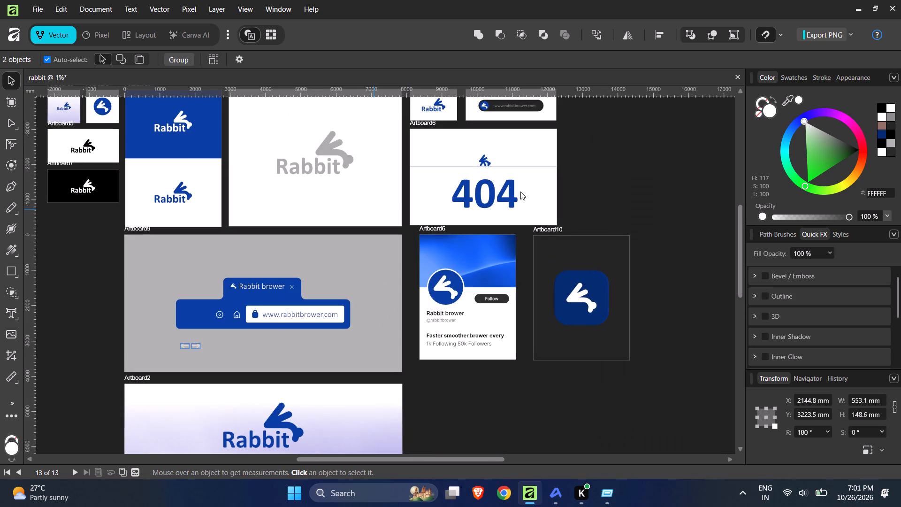
pyautogui.keyDown('ctrl'); pyautogui.scroll(2, 511, 178); pyautogui.keyUp('ctrl')
pyautogui.click(396, 348)
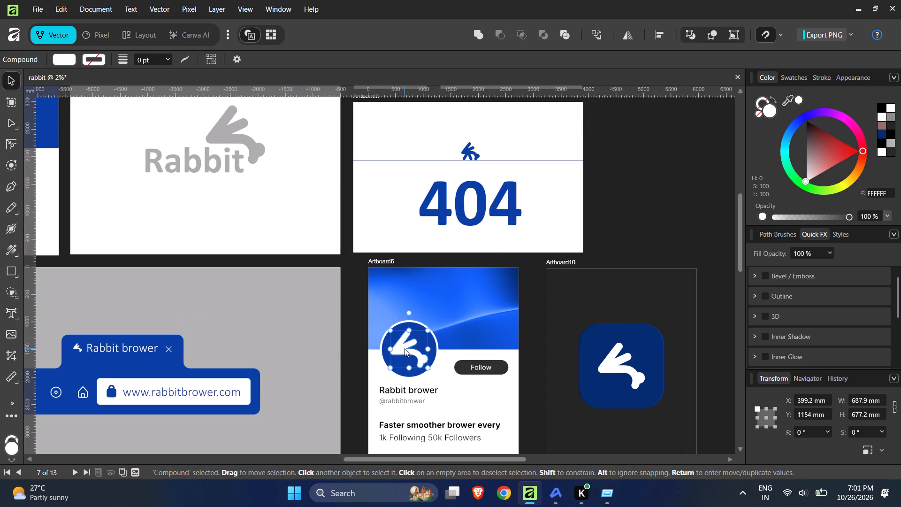
pyautogui.moveTo(405, 348); pyautogui.dragTo(265, 323)
# Move the blue rabbit figure from the 404 page into the profile card's avatar circle, at about X 849 mm, Y 4328 mm.
pyautogui.click(467, 147)
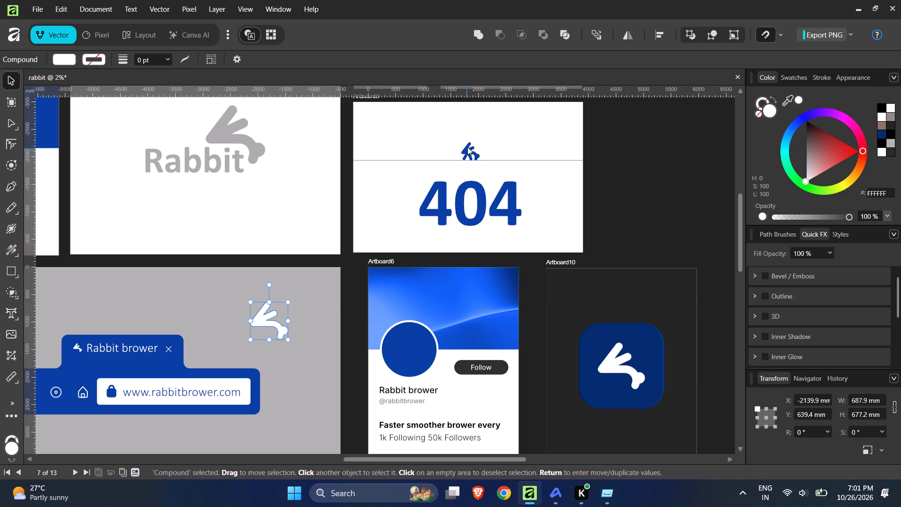
pyautogui.moveTo(467, 147); pyautogui.dragTo(405, 347)
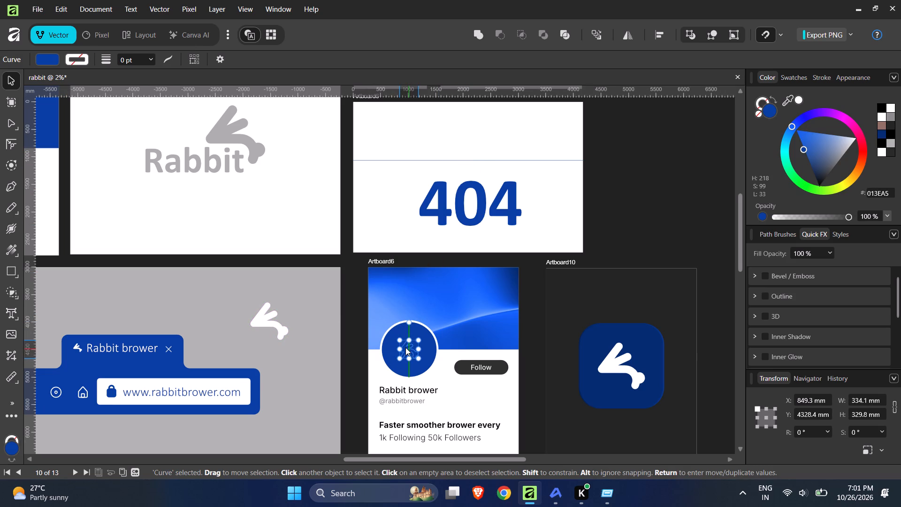
pyautogui.moveTo(405, 347); pyautogui.dragTo(406, 347)
# Recolour the rabbit figure in the avatar circle white (FFFFFF) by sampling the profile card's background with the Color Picker.
pyautogui.press('i')
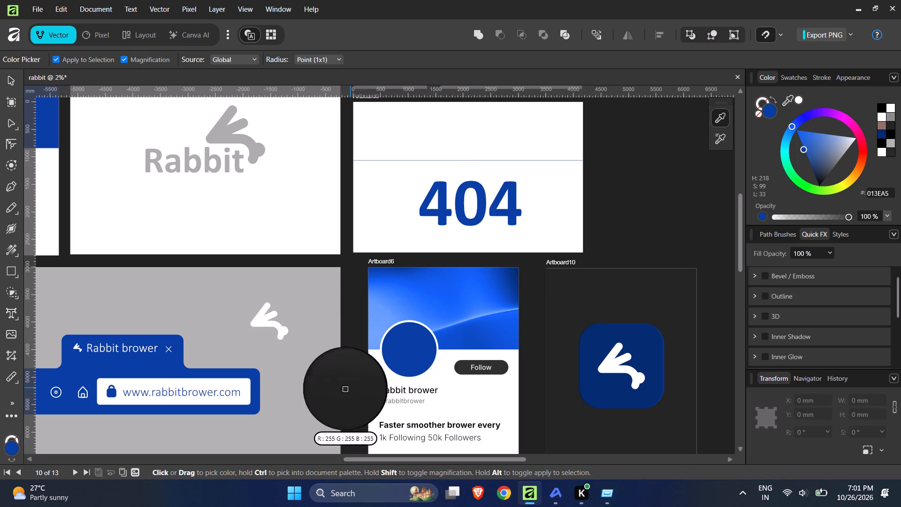
pyautogui.click(316, 387)
pyautogui.click(494, 394)
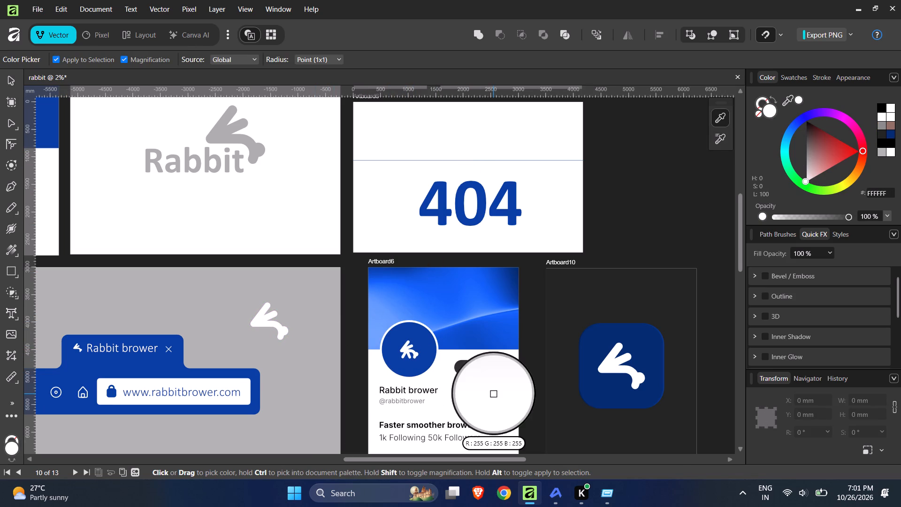
pyautogui.click(13, 77)
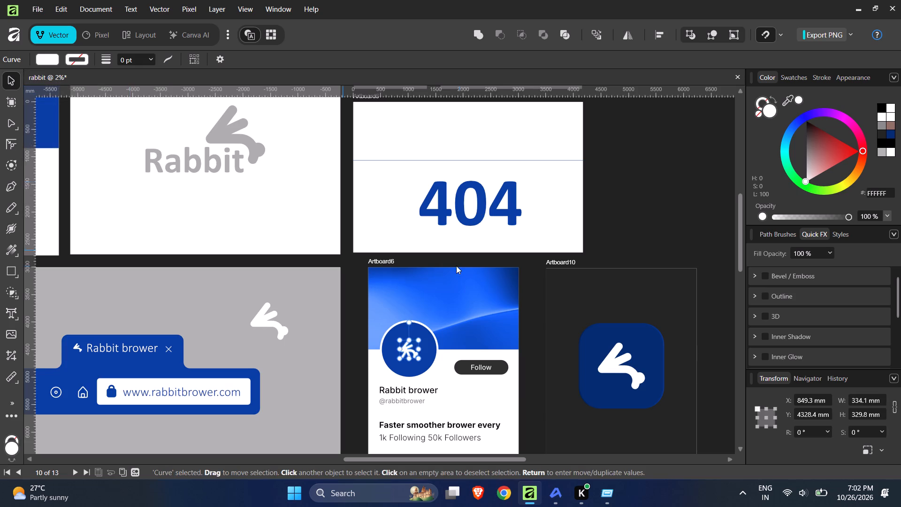
# Scale the white rabbit figure up proportionally to about 501 × 494 mm and re-centre it in the avatar circle.
pyautogui.keyDown('ctrl'); pyautogui.scroll(-4, 474, 261); pyautogui.keyUp('ctrl')
pyautogui.keyDown('ctrl'); pyautogui.scroll(11, 433, 313); pyautogui.keyUp('ctrl')
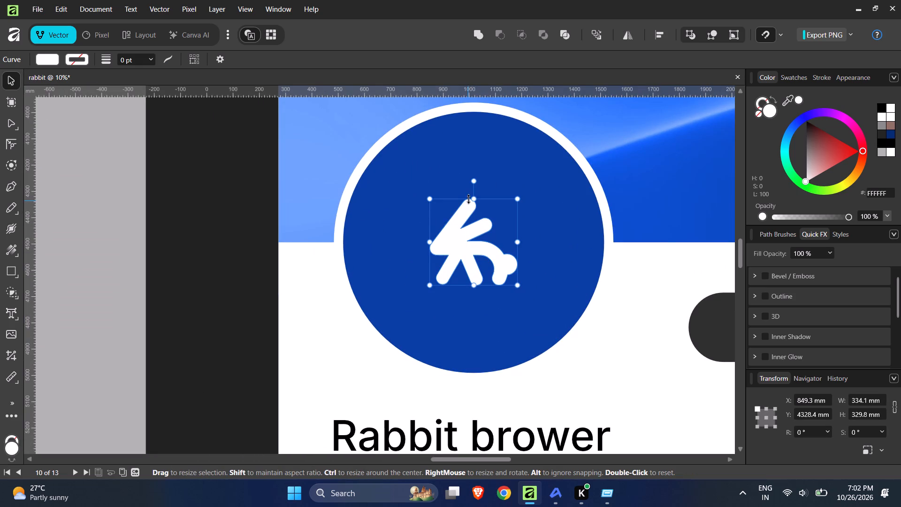
pyautogui.moveTo(474, 199); pyautogui.dragTo(472, 181)
pyautogui.hotkey('ctrl', 'z')
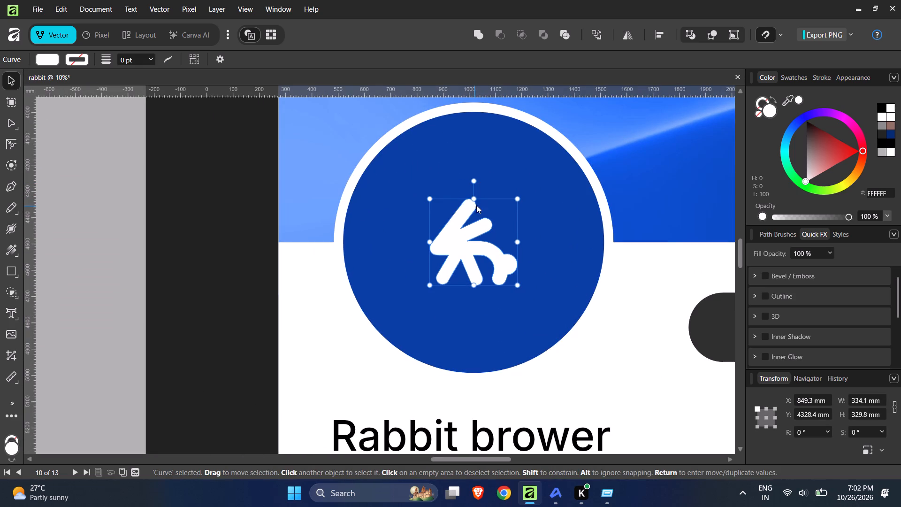
pyautogui.keyDown('shift'); pyautogui.moveTo(475, 200); pyautogui.dragTo(466, 157); pyautogui.keyUp('shift')
pyautogui.moveTo(461, 222); pyautogui.dragTo(461, 241)
pyautogui.keyDown('ctrl'); pyautogui.scroll(-8, 408, 222); pyautogui.keyUp('ctrl')
pyautogui.keyDown('ctrl'); pyautogui.scroll(1, 407, 222); pyautogui.keyUp('ctrl')
pyautogui.keyDown('ctrl'); pyautogui.scroll(-4, 407, 222); pyautogui.keyUp('ctrl')
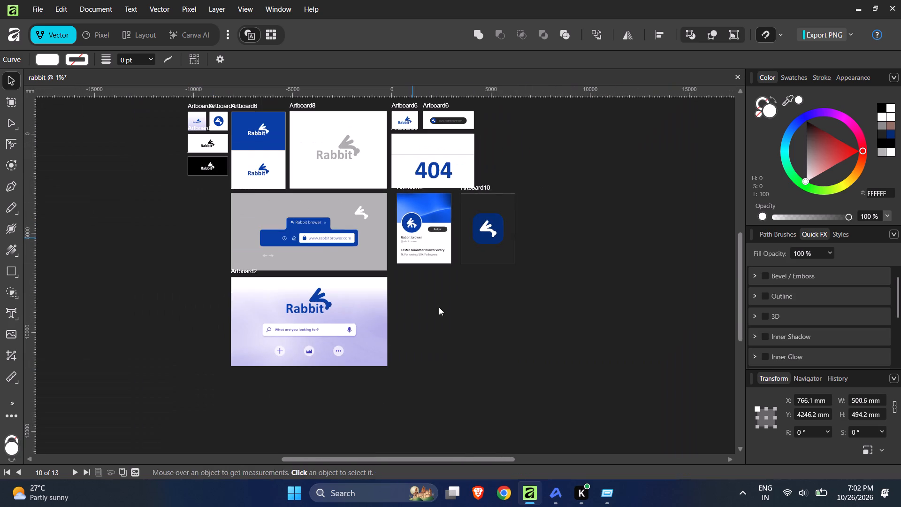
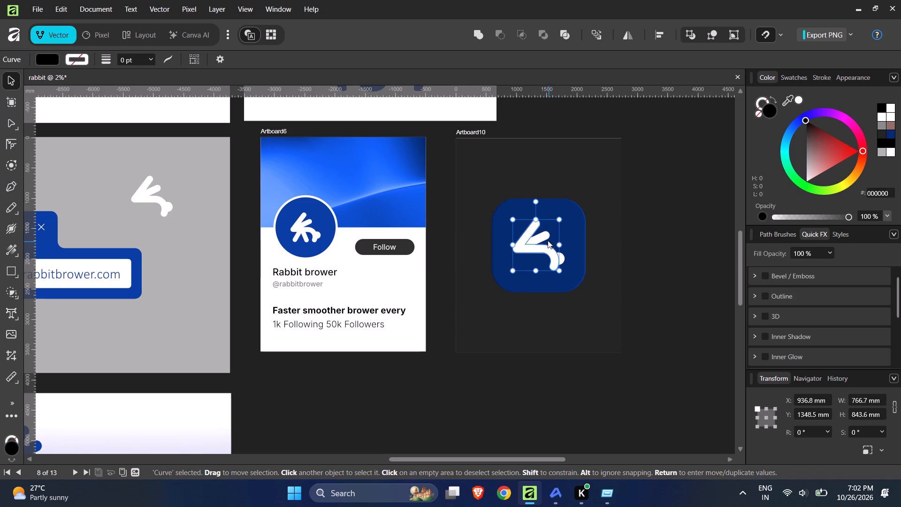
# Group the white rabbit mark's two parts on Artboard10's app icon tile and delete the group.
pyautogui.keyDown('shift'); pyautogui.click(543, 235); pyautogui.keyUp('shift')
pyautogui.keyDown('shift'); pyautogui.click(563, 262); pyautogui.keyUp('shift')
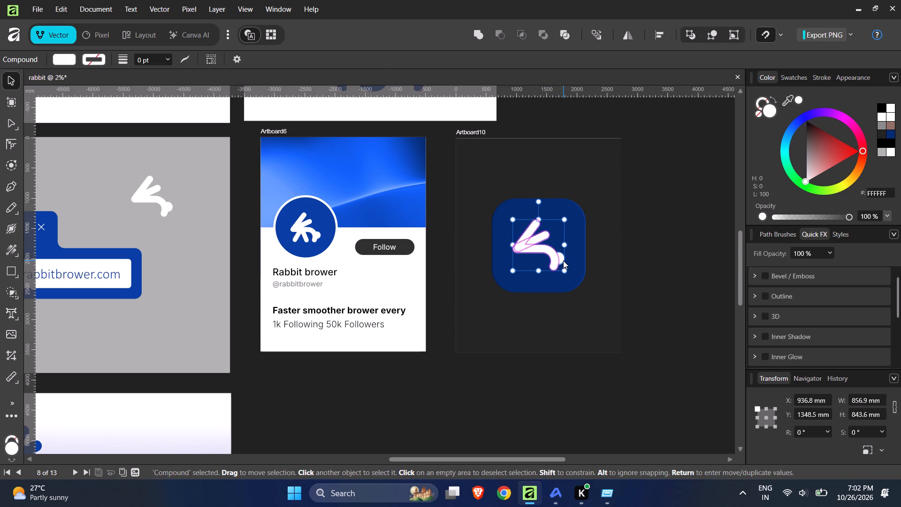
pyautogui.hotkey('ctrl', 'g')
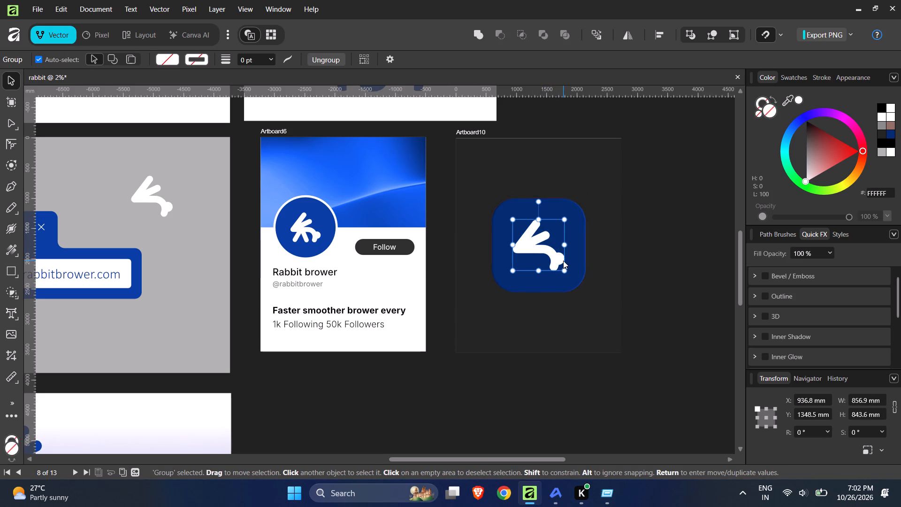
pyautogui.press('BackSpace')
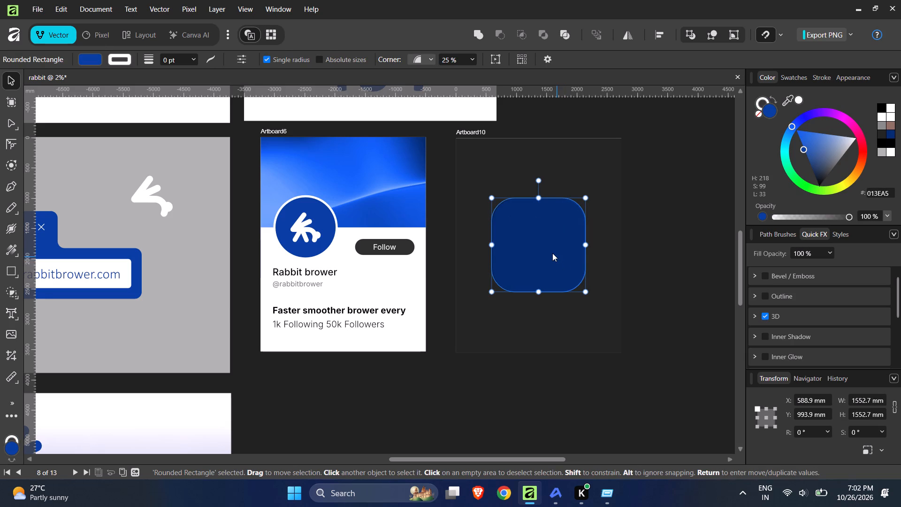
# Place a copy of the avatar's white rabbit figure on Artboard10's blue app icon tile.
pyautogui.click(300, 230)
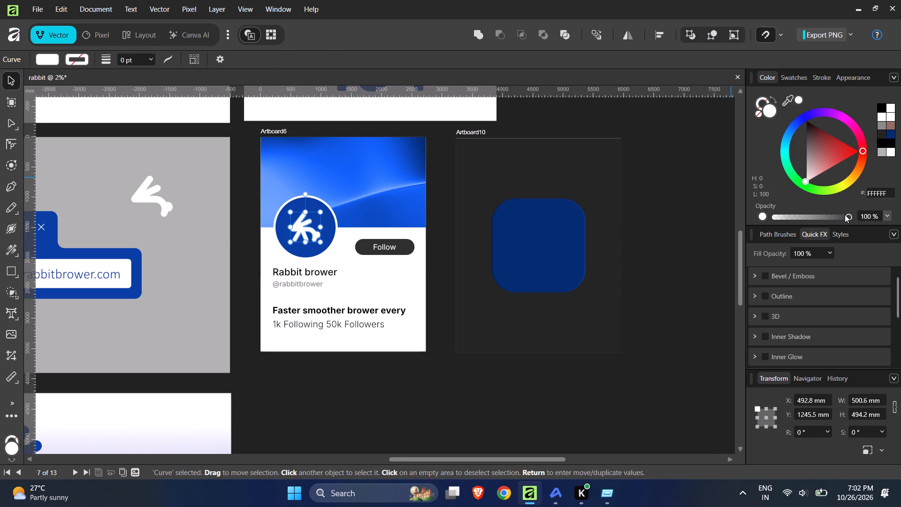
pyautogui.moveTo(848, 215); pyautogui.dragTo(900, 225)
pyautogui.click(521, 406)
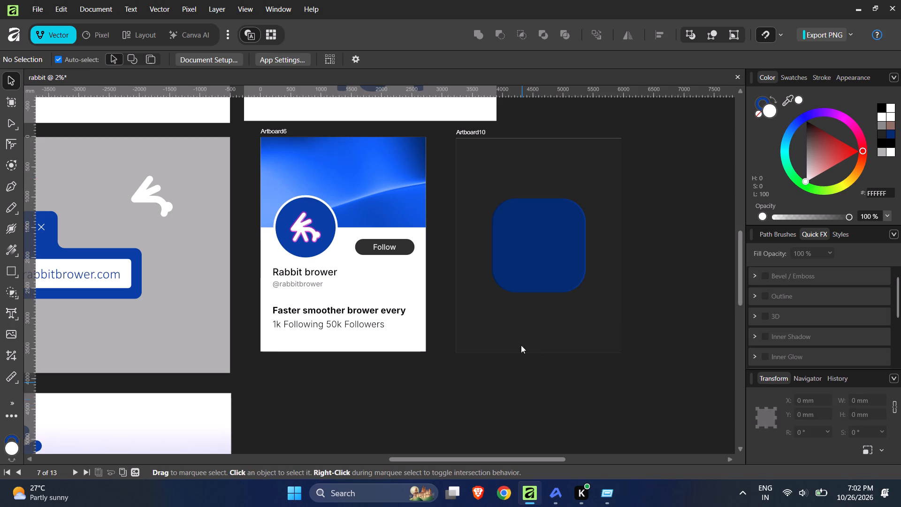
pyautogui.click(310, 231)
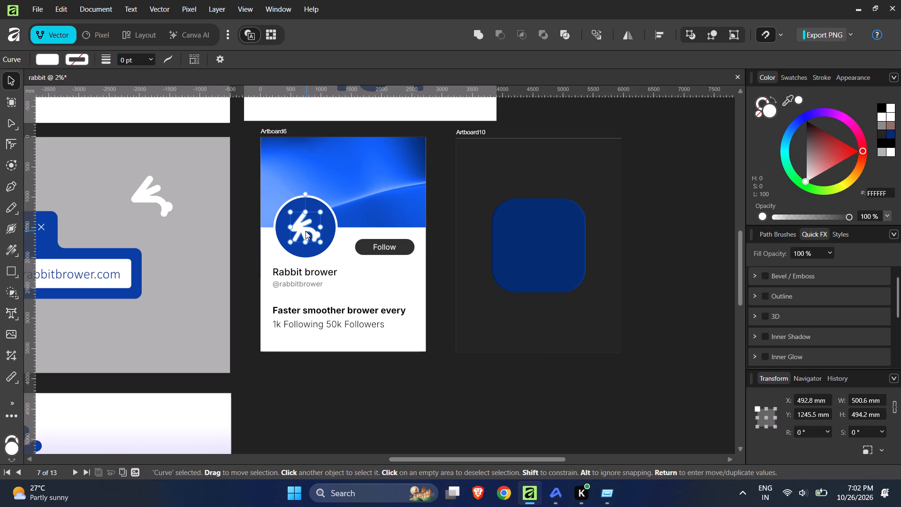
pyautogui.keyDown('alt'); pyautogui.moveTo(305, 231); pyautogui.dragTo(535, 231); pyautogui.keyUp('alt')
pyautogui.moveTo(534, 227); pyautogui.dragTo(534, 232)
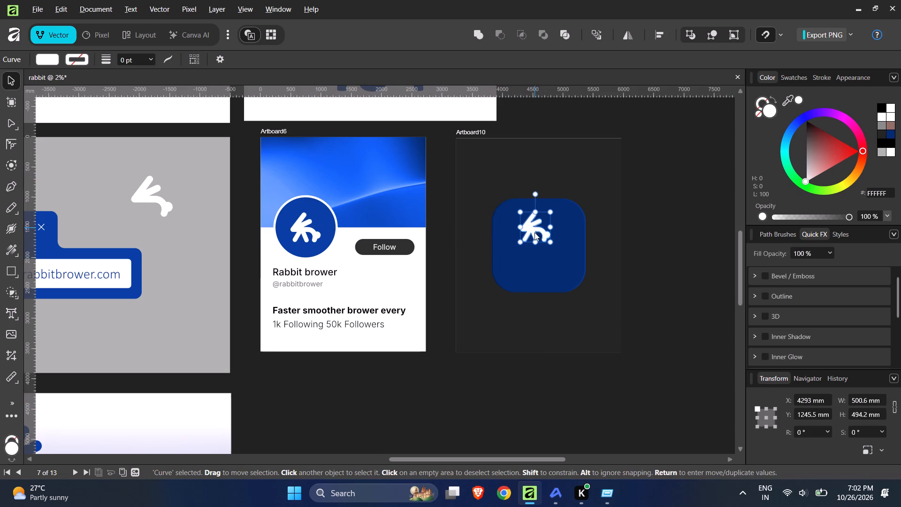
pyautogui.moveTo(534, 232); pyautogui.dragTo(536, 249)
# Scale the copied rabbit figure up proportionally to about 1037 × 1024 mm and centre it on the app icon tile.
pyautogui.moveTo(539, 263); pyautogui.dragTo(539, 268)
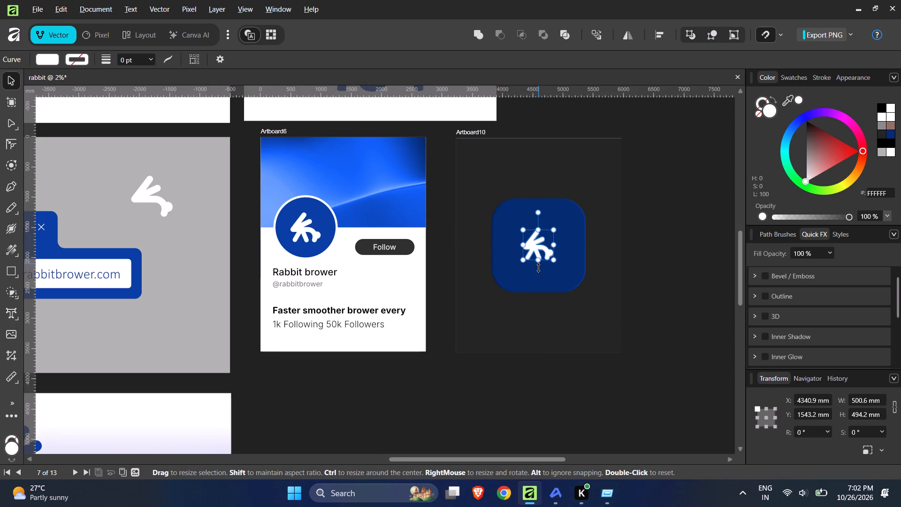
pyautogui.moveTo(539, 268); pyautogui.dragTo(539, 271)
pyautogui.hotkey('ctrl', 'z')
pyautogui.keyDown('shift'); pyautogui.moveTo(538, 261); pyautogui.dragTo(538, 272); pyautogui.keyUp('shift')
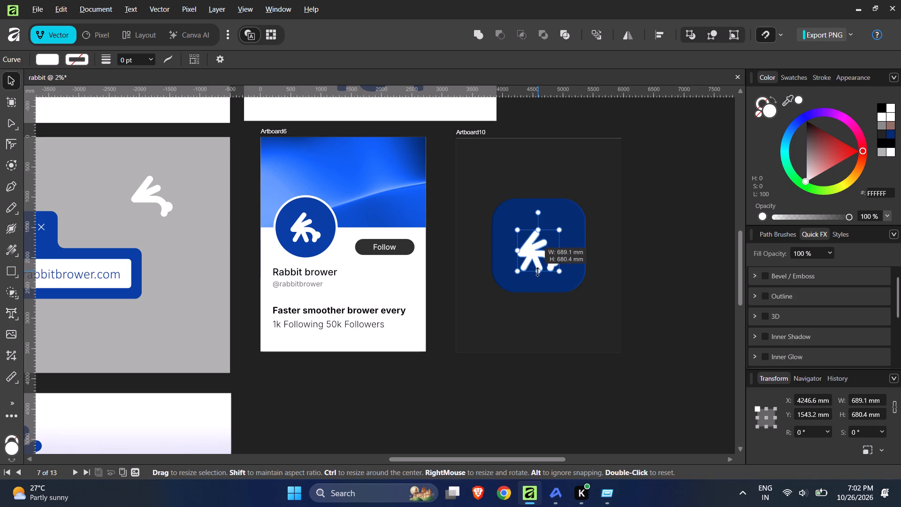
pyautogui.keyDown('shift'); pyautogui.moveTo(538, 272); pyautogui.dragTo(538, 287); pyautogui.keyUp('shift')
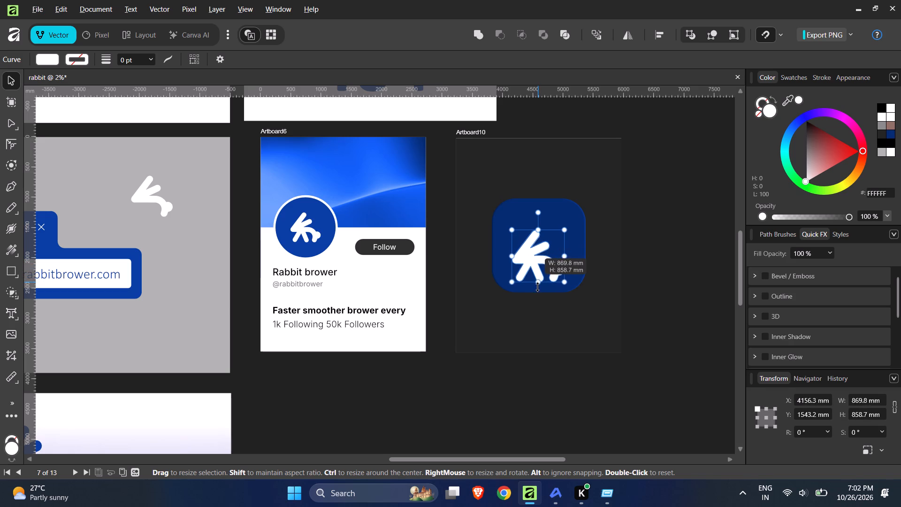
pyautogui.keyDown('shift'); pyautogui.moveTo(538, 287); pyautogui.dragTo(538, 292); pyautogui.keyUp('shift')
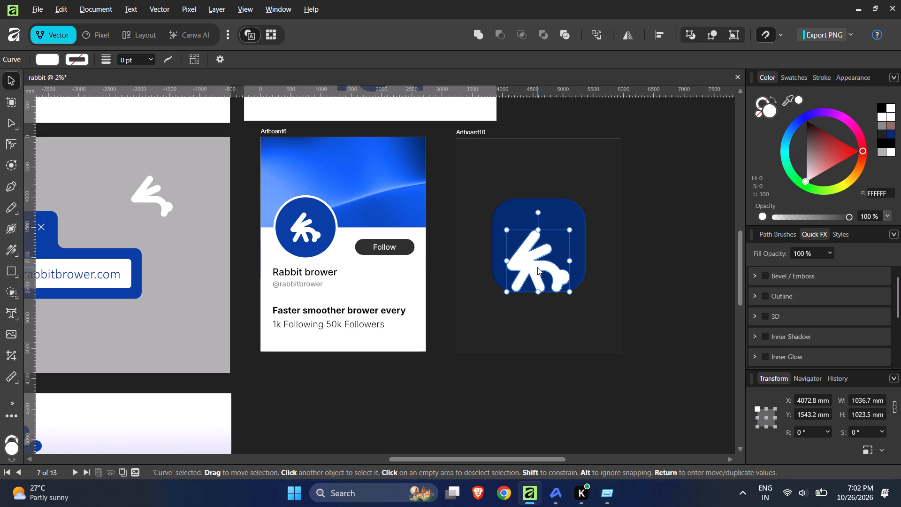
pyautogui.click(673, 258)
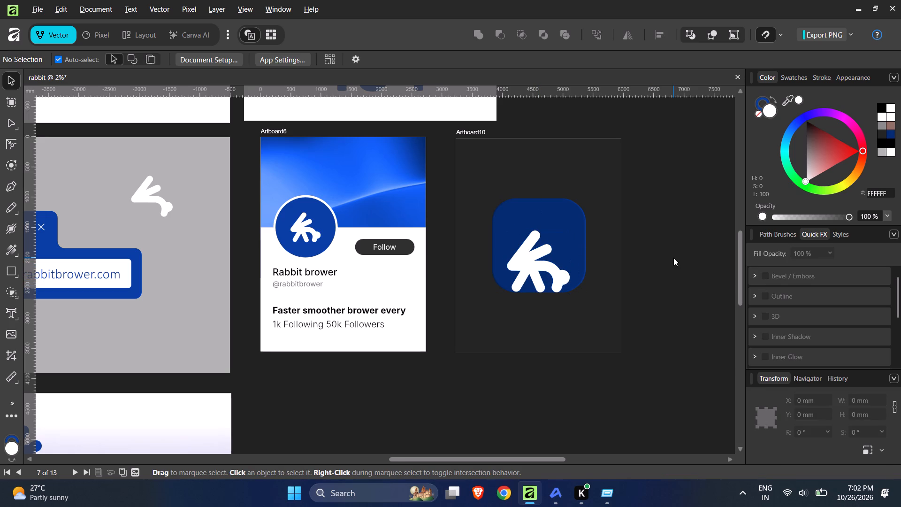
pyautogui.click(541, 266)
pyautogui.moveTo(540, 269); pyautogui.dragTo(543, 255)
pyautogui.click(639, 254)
# Examine the rabbit figure on the profile card and app icon against the rest of the brand artboards.
pyautogui.keyDown('ctrl'); pyautogui.scroll(-8, 640, 253); pyautogui.keyUp('ctrl')
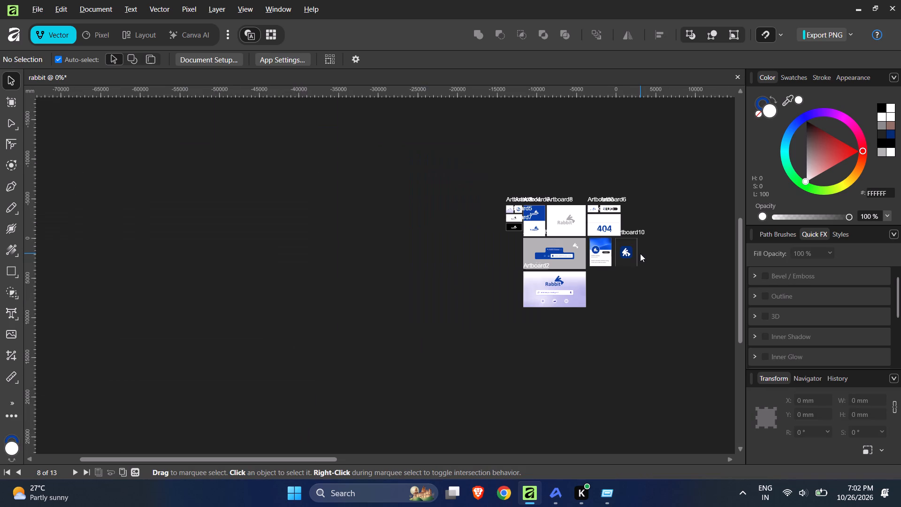
pyautogui.keyDown('ctrl'); pyautogui.scroll(2, 646, 253); pyautogui.keyUp('ctrl')
pyautogui.keyDown('ctrl'); pyautogui.scroll(-2, 646, 254); pyautogui.keyUp('ctrl')
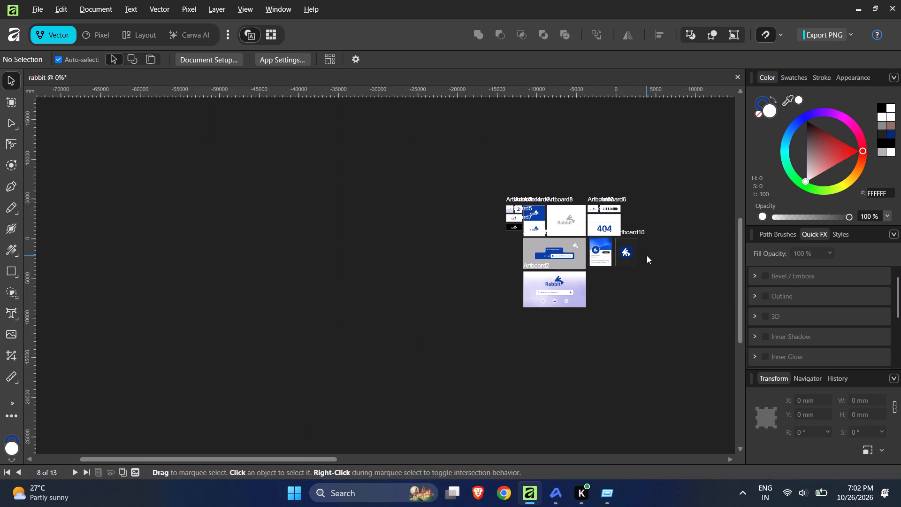
pyautogui.keyDown('ctrl'); pyautogui.scroll(9, 647, 256); pyautogui.keyUp('ctrl')
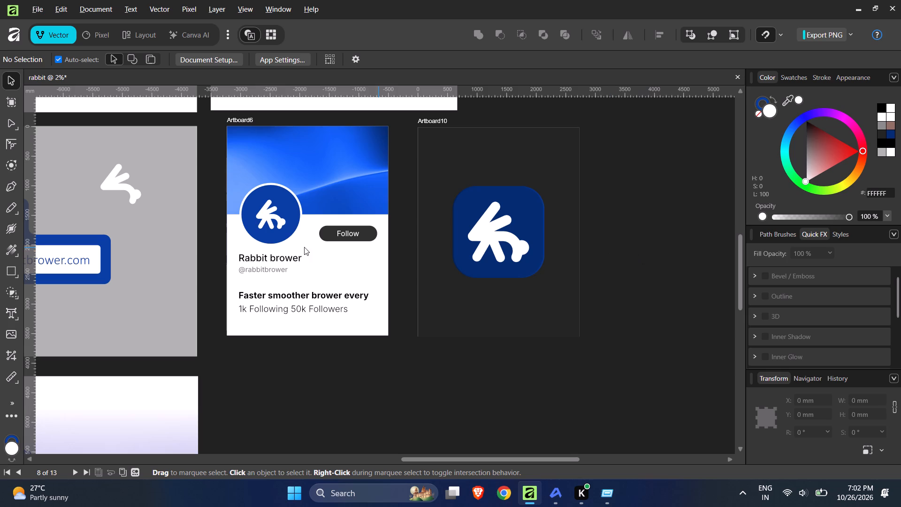
pyautogui.keyDown('ctrl'); pyautogui.scroll(-4, 590, 237); pyautogui.keyUp('ctrl')
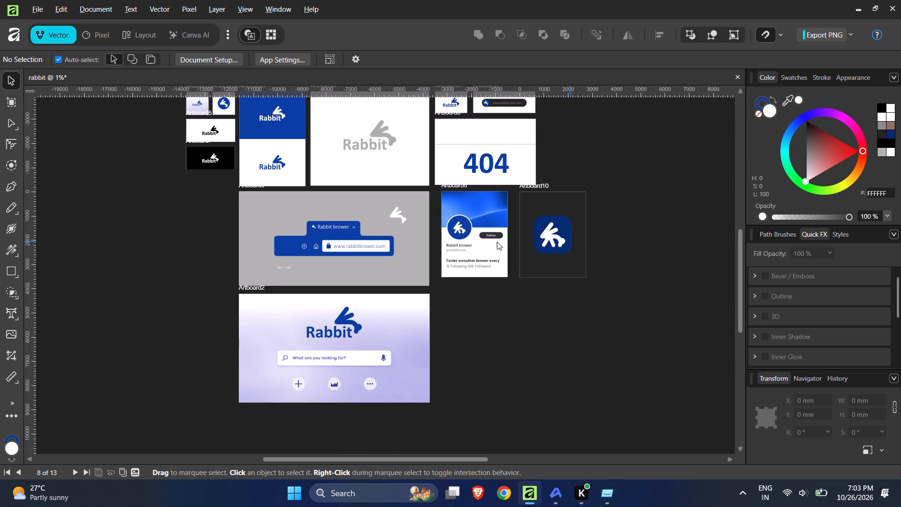
pyautogui.keyDown('ctrl'); pyautogui.scroll(2, 331, 243); pyautogui.keyUp('ctrl')
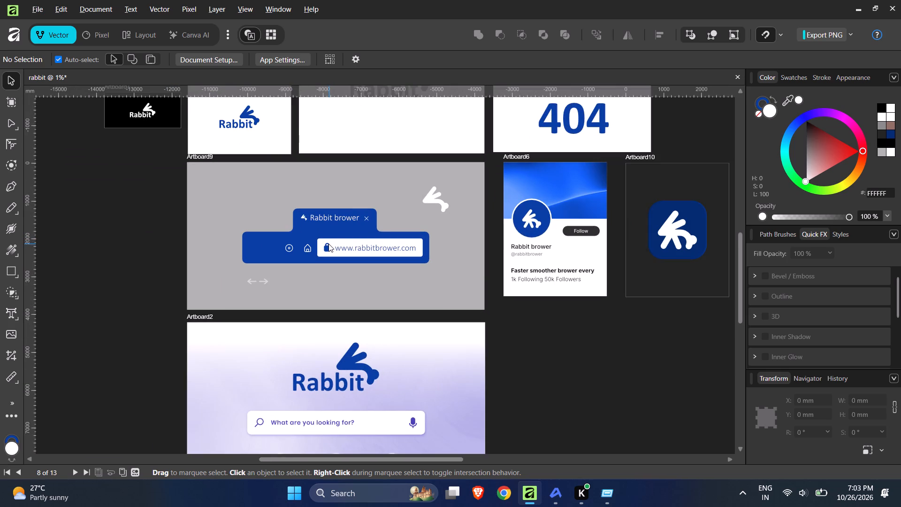
pyautogui.keyDown('ctrl'); pyautogui.scroll(-3, 328, 257); pyautogui.keyUp('ctrl')
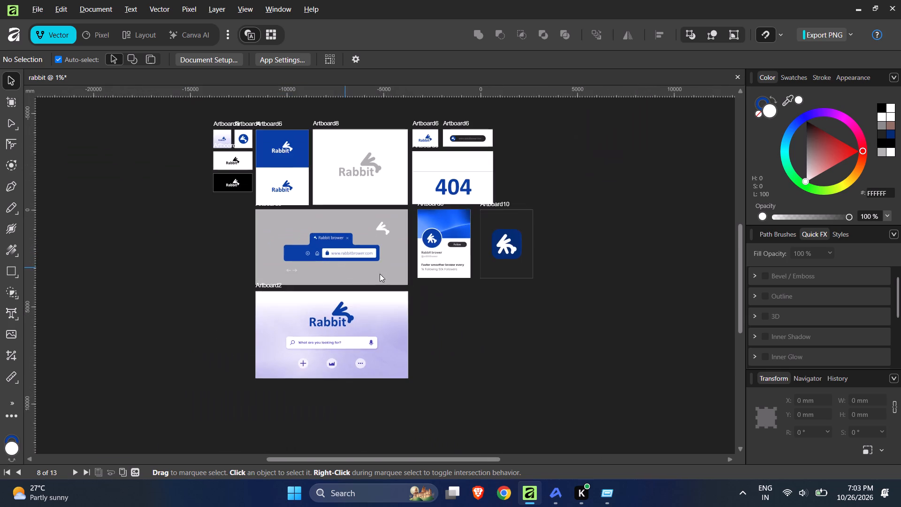
pyautogui.keyDown('ctrl'); pyautogui.scroll(2, 443, 175); pyautogui.keyUp('ctrl')
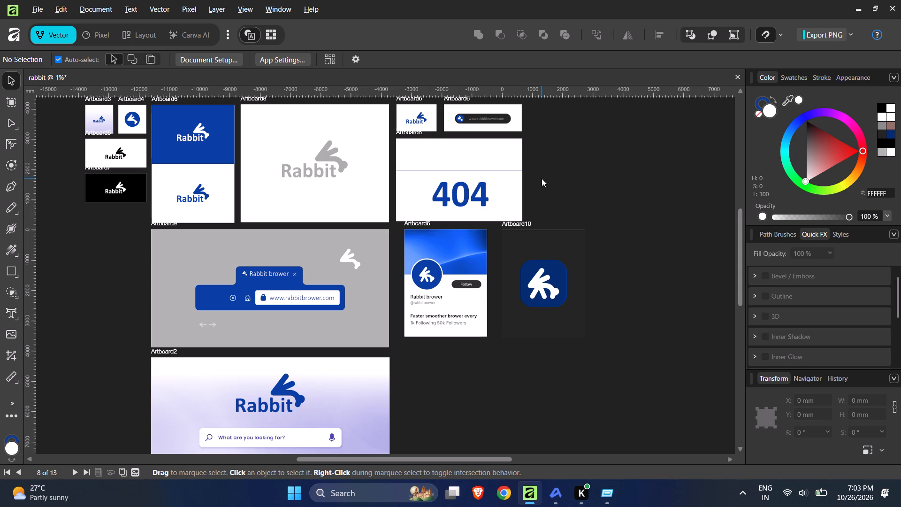
# Undo the recent edits until the original marks are back on the avatar and app icon and the blue figure on the 404 page.
pyautogui.hotkey('ctrl', 'z')
pyautogui.hotkey('ctrl', 'z')
pyautogui.hotkey('ctrl', 'z')
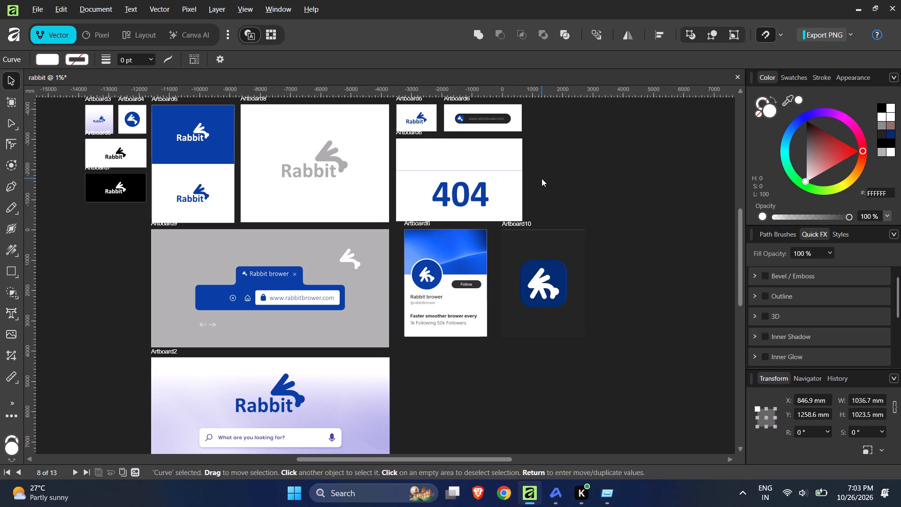
pyautogui.hotkey('ctrl', 'z')
pyautogui.hotkey('ctrl', 'z')
pyautogui.hotkey('ctrl', 'z')
pyautogui.hotkey('ctrl', 'z')
pyautogui.hotkey('ctrl', 'z')
pyautogui.hotkey('ctrl', 'z')
pyautogui.hotkey('ctrl', 'z')
pyautogui.hotkey('ctrl', 'z')
pyautogui.hotkey('ctrl', 'z')
pyautogui.hotkey('ctrl', 'z')
pyautogui.hotkey('ctrl', 'z')
pyautogui.hotkey('ctrl', 'z')
pyautogui.hotkey('ctrl', 'z')
pyautogui.hotkey('ctrl', 'z')
pyautogui.hotkey('ctrl', 'z')
pyautogui.hotkey('ctrl', 'z')
pyautogui.hotkey('ctrl', 'z')
pyautogui.hotkey('ctrl', 'z')
pyautogui.hotkey('ctrl', 'z')
pyautogui.hotkey('ctrl', 'z')
pyautogui.hotkey('ctrl', 'z')
pyautogui.hotkey('ctrl', 'z')
pyautogui.hotkey('ctrl', 'z')
pyautogui.hotkey('ctrl', 'z')
pyautogui.hotkey('ctrl', 'z')
pyautogui.hotkey('ctrl', 'z')
pyautogui.hotkey('ctrl', 'z')
pyautogui.hotkey('ctrl', 'z')
pyautogui.hotkey('ctrl', 'z')
pyautogui.hotkey('ctrl', 'z')
pyautogui.hotkey('ctrl', 'z')
pyautogui.hotkey('ctrl', 'z')
pyautogui.hotkey('ctrl', 'z')
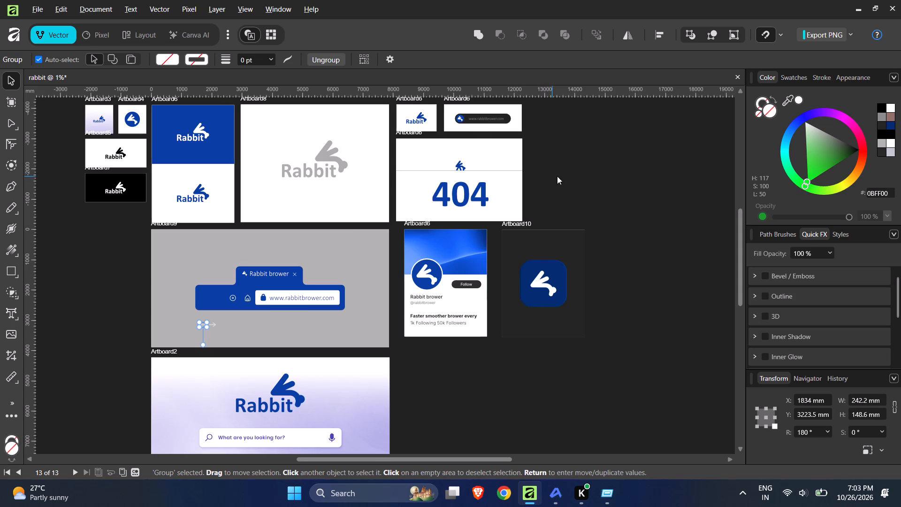
pyautogui.click(596, 172)
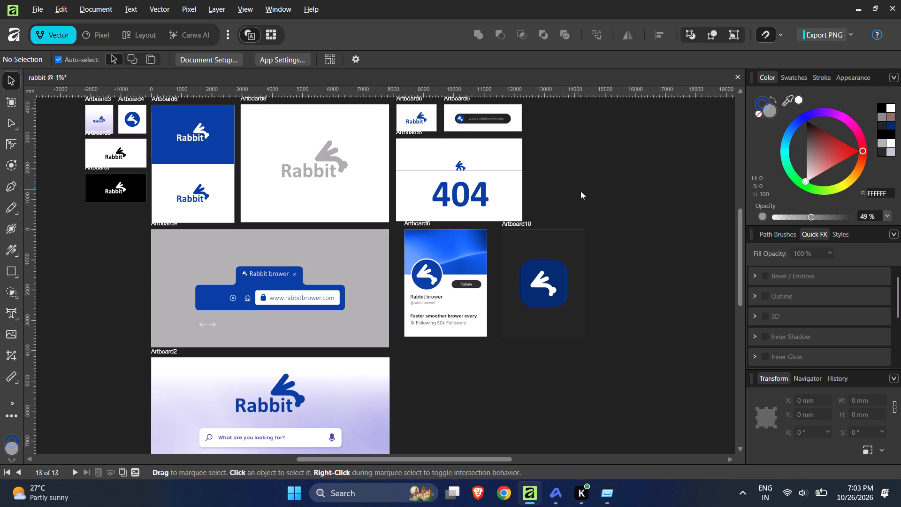
# Look over the brand artboards with the original rabbit marks restored.
pyautogui.click(600, 192)
pyautogui.keyDown('ctrl'); pyautogui.scroll(-2, 608, 191); pyautogui.keyUp('ctrl')
pyautogui.keyDown('ctrl'); pyautogui.scroll(3, 458, 173); pyautogui.keyUp('ctrl')
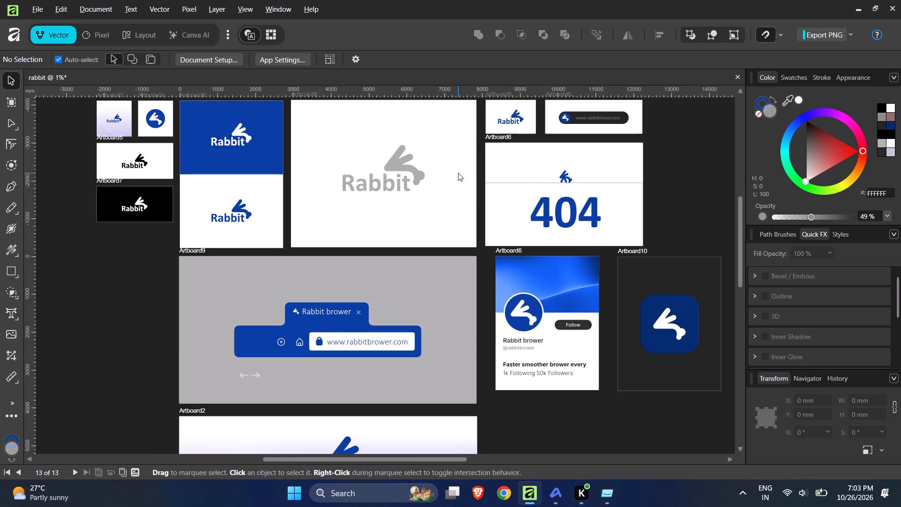
pyautogui.keyDown('ctrl'); pyautogui.scroll(-3, 486, 189); pyautogui.keyUp('ctrl')
pyautogui.keyDown('ctrl'); pyautogui.scroll(1, 487, 190); pyautogui.keyUp('ctrl')
pyautogui.keyDown('ctrl'); pyautogui.scroll(-1, 487, 190); pyautogui.keyUp('ctrl')
pyautogui.keyDown('ctrl'); pyautogui.scroll(3, 341, 188); pyautogui.keyUp('ctrl')
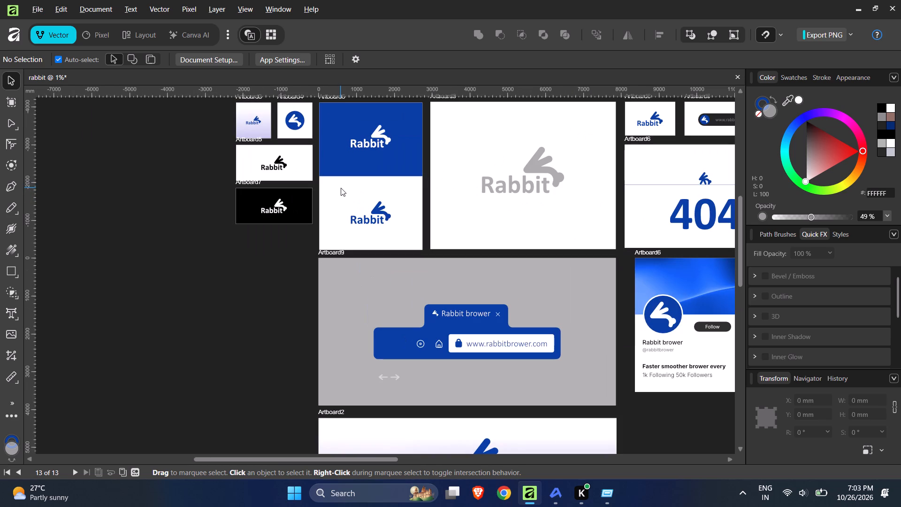
# Save the rabbit document.
pyautogui.hotkey('ctrl', 's')
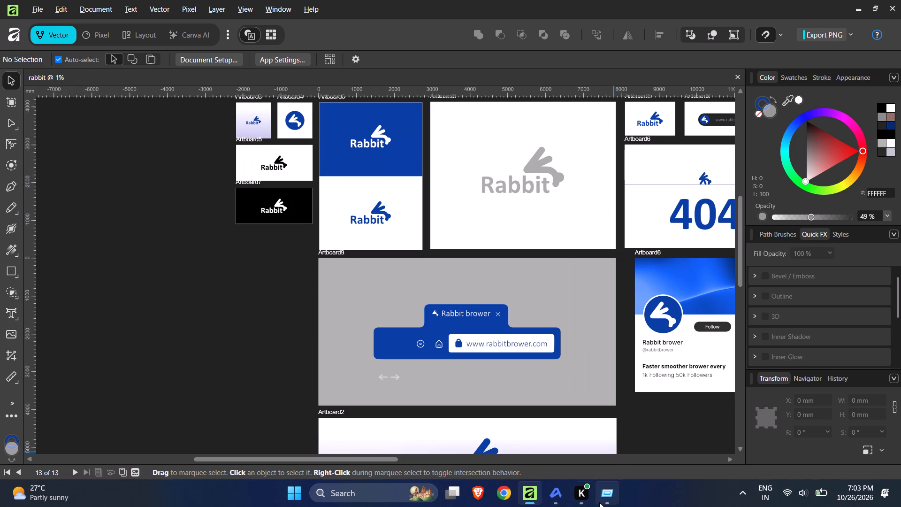
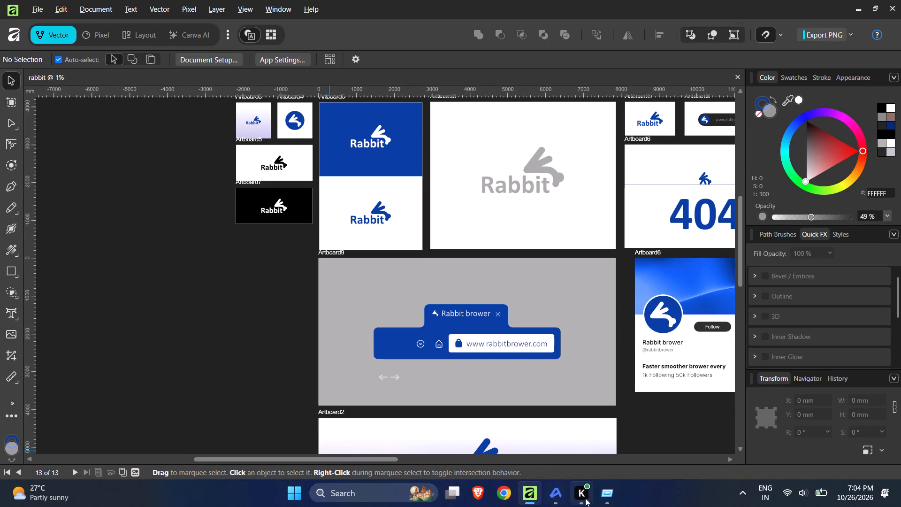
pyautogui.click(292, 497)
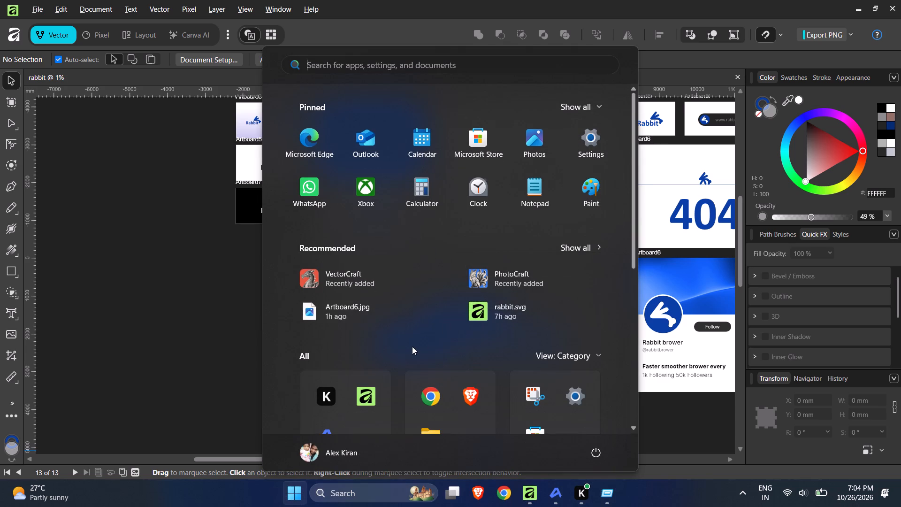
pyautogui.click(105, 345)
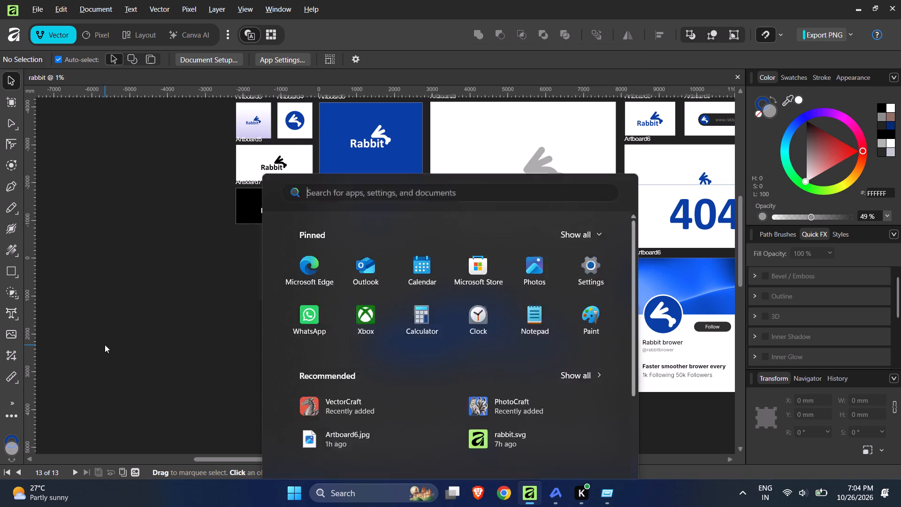
# Review the full set of brand artboards, from the logo variations to the rabbit figure and dividing line on the 404 page.
pyautogui.scroll(-5, 361, 252)
pyautogui.keyDown('ctrl'); pyautogui.scroll(8, 316, 192); pyautogui.keyUp('ctrl')
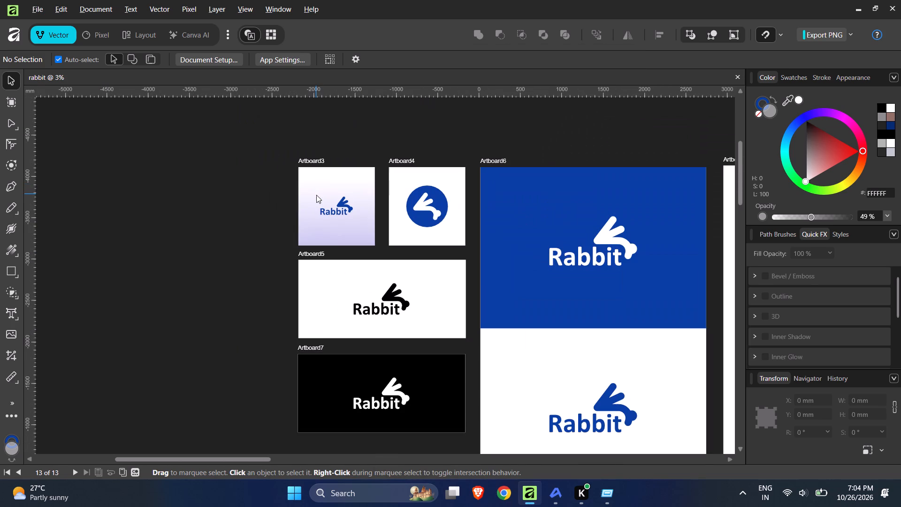
pyautogui.keyDown('ctrl'); pyautogui.scroll(-4, 265, 190); pyautogui.keyUp('ctrl')
pyautogui.keyDown('ctrl'); pyautogui.scroll(-4, 330, 212); pyautogui.keyUp('ctrl')
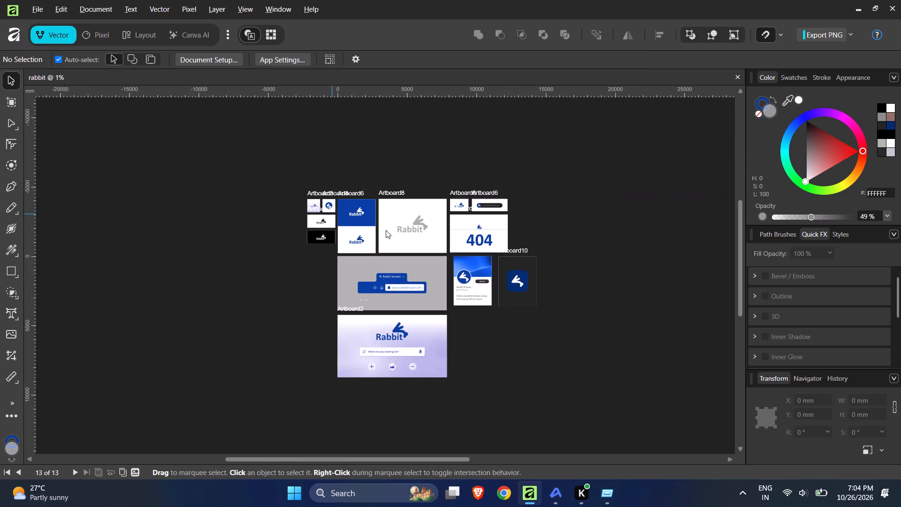
pyautogui.keyDown('ctrl'); pyautogui.scroll(3, 536, 272); pyautogui.keyUp('ctrl')
pyautogui.keyDown('ctrl'); pyautogui.scroll(-2, 536, 272); pyautogui.keyUp('ctrl')
pyautogui.keyDown('ctrl'); pyautogui.scroll(3, 381, 220); pyautogui.keyUp('ctrl')
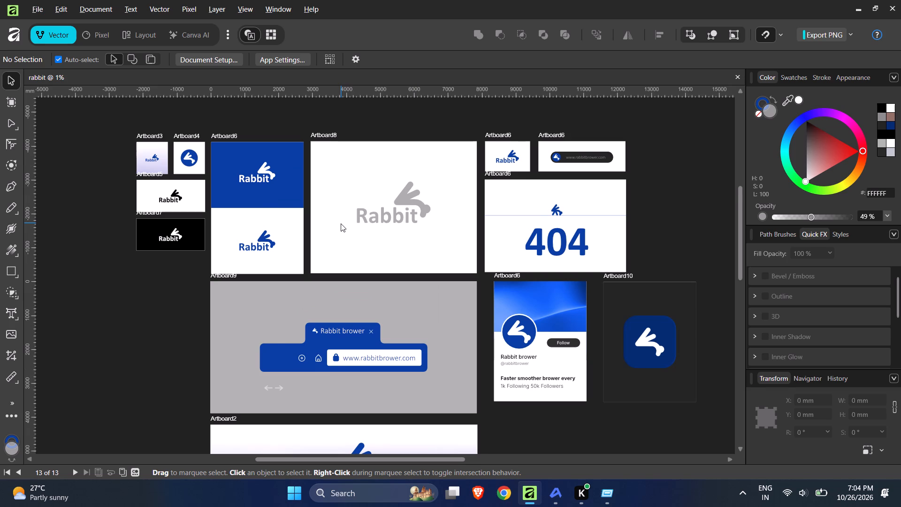
pyautogui.keyDown('ctrl'); pyautogui.scroll(-2, 341, 223); pyautogui.keyUp('ctrl')
pyautogui.keyDown('ctrl'); pyautogui.scroll(4, 496, 217); pyautogui.keyUp('ctrl')
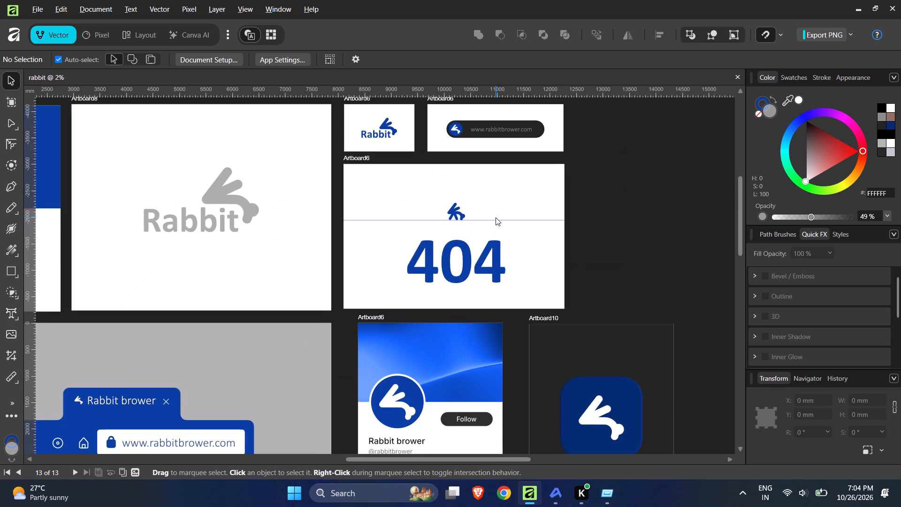
pyautogui.keyDown('ctrl'); pyautogui.scroll(1, 496, 217); pyautogui.keyUp('ctrl')
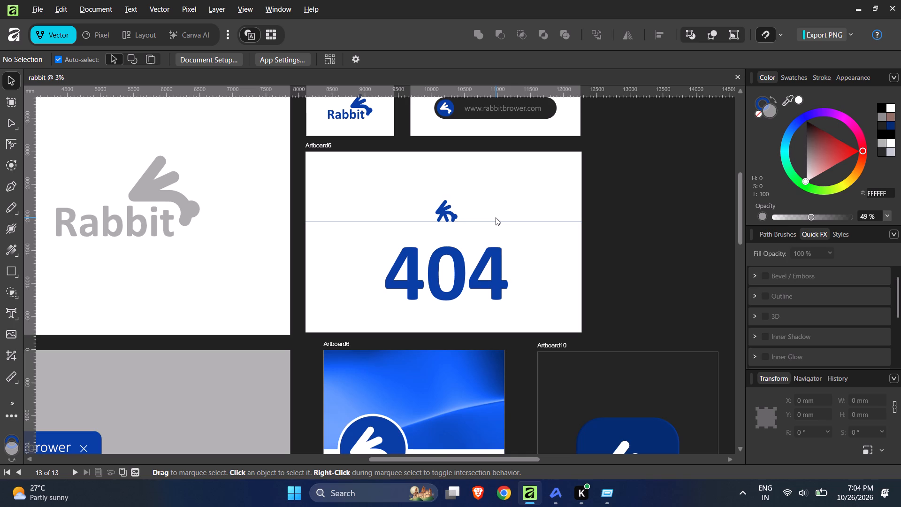
pyautogui.keyDown('ctrl'); pyautogui.scroll(2, 496, 217); pyautogui.keyUp('ctrl')
pyautogui.keyDown('ctrl'); pyautogui.scroll(-7, 496, 217); pyautogui.keyUp('ctrl')
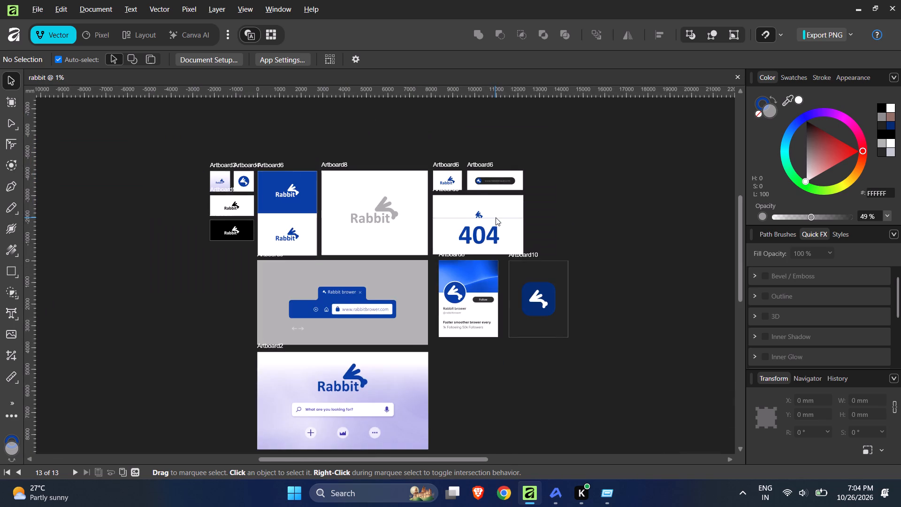
pyautogui.keyDown('ctrl'); pyautogui.scroll(2, 496, 217); pyautogui.keyUp('ctrl')
pyautogui.keyDown('ctrl'); pyautogui.scroll(4, 445, 215); pyautogui.keyUp('ctrl')
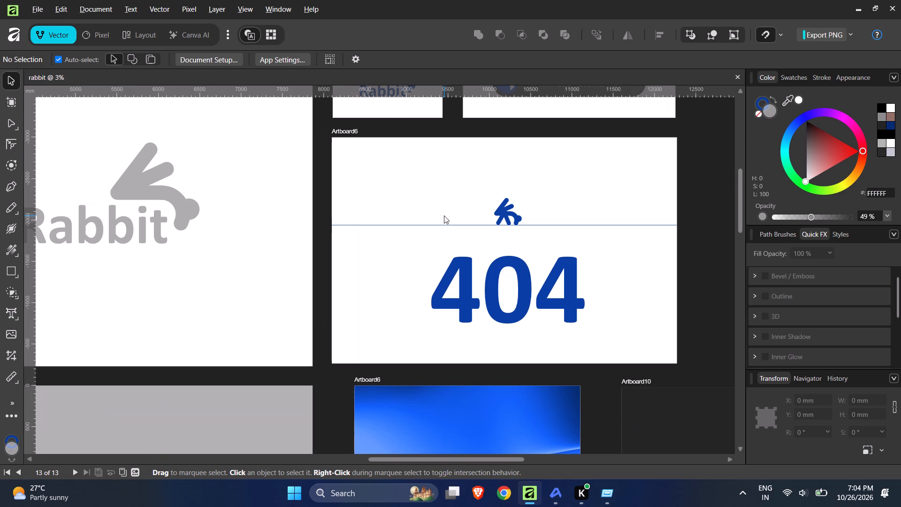
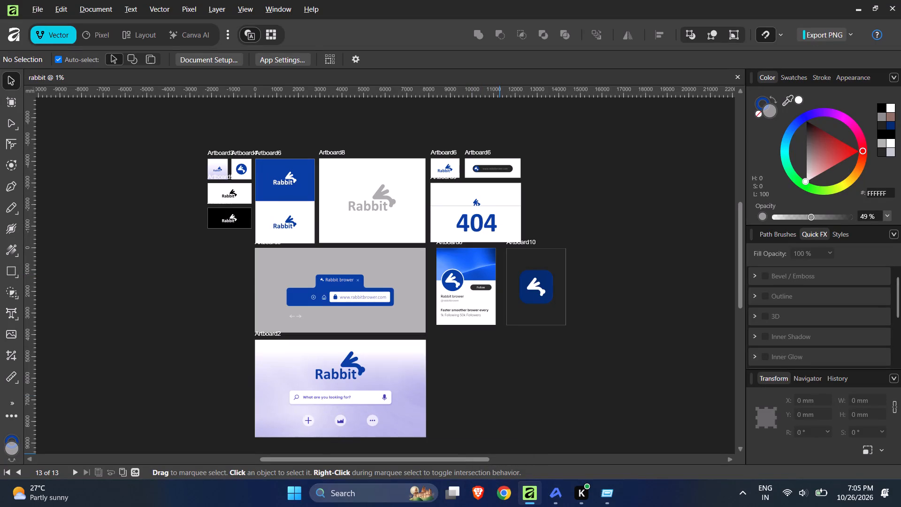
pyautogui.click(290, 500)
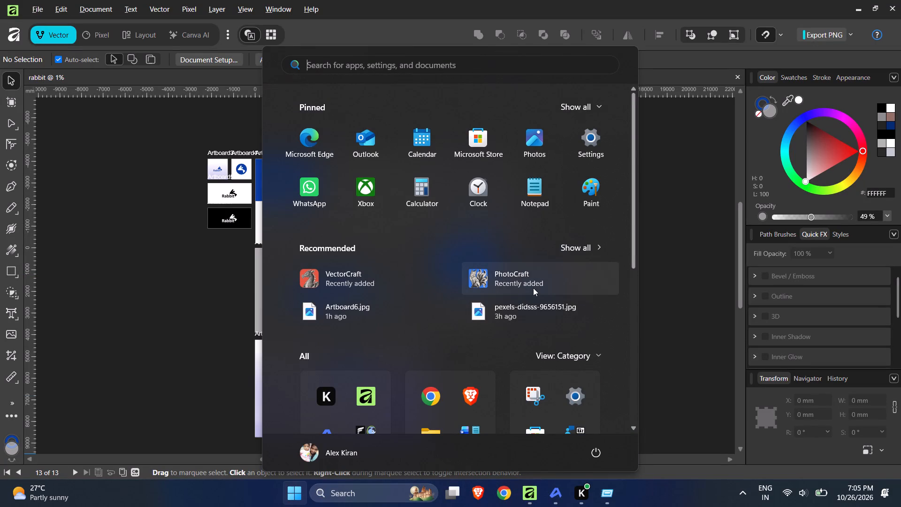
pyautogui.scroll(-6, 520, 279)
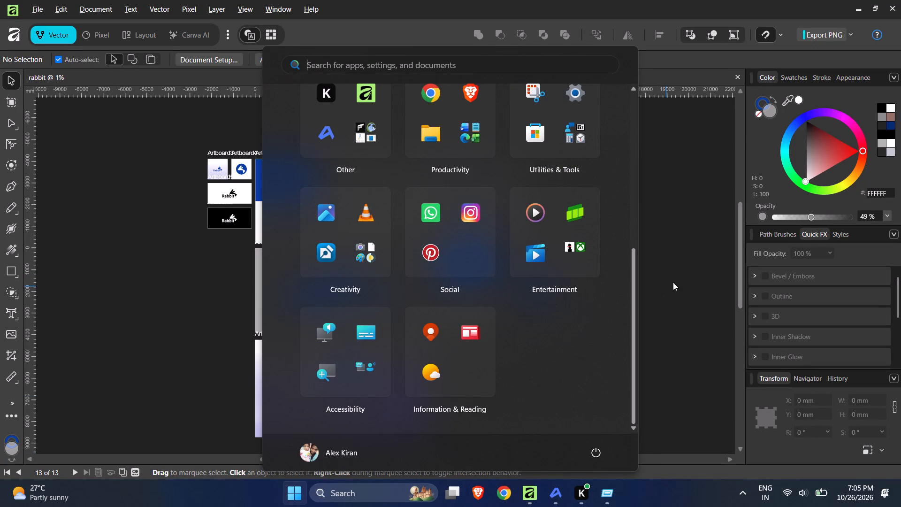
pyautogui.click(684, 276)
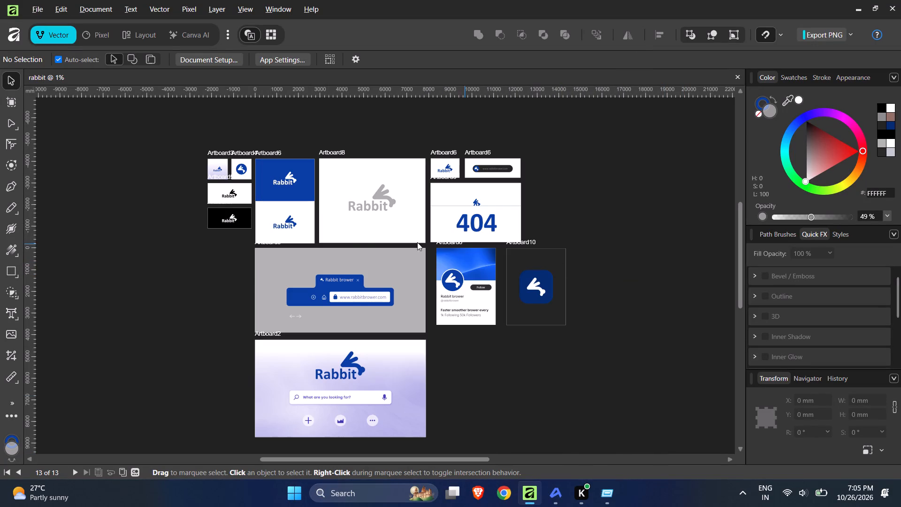
# Save the rabbit document.
pyautogui.hotkey('ctrl', 's')
# Review the brand artboards again, examining the search home page, the logo variations and the 404 page up close.
pyautogui.keyDown('ctrl'); pyautogui.scroll(6, 322, 398); pyautogui.keyUp('ctrl')
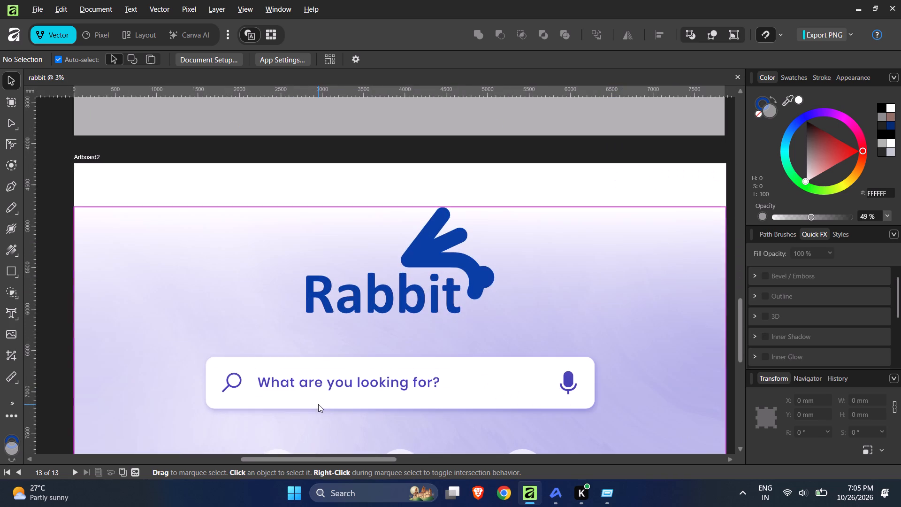
pyautogui.keyDown('ctrl'); pyautogui.scroll(-10, 356, 339); pyautogui.keyUp('ctrl')
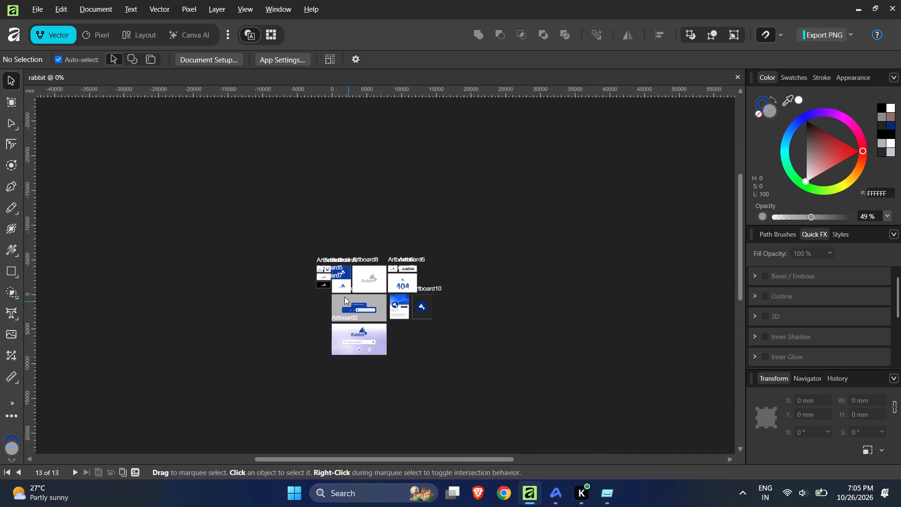
pyautogui.keyDown('ctrl'); pyautogui.scroll(-1, 343, 295); pyautogui.keyUp('ctrl')
pyautogui.keyDown('ctrl'); pyautogui.scroll(4, 343, 295); pyautogui.keyUp('ctrl')
pyautogui.keyDown('ctrl'); pyautogui.scroll(10, 534, 369); pyautogui.keyUp('ctrl')
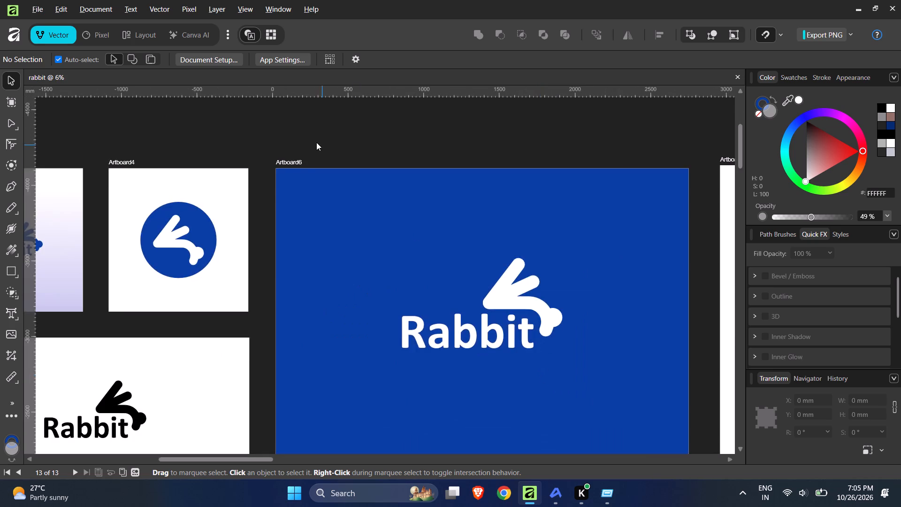
pyautogui.keyDown('ctrl'); pyautogui.scroll(-4, 316, 142); pyautogui.keyUp('ctrl')
pyautogui.keyDown('ctrl'); pyautogui.scroll(-1, 247, 181); pyautogui.keyUp('ctrl')
pyautogui.keyDown('ctrl'); pyautogui.scroll(1, 246, 181); pyautogui.keyUp('ctrl')
pyautogui.keyDown('ctrl'); pyautogui.scroll(-1, 246, 181); pyautogui.keyUp('ctrl')
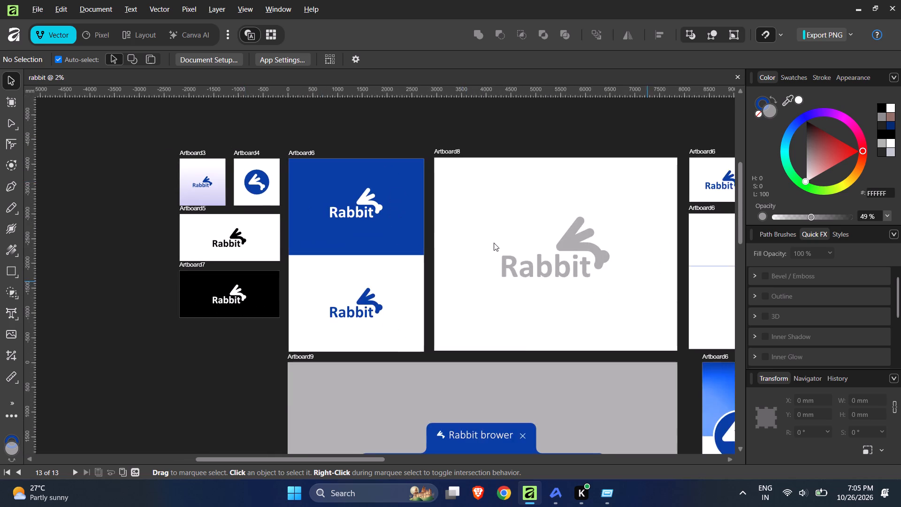
pyautogui.keyDown('ctrl'); pyautogui.scroll(-3, 303, 197); pyautogui.keyUp('ctrl')
pyautogui.keyDown('ctrl'); pyautogui.scroll(4, 602, 260); pyautogui.keyUp('ctrl')
pyautogui.keyDown('ctrl'); pyautogui.scroll(2, 471, 205); pyautogui.keyUp('ctrl')
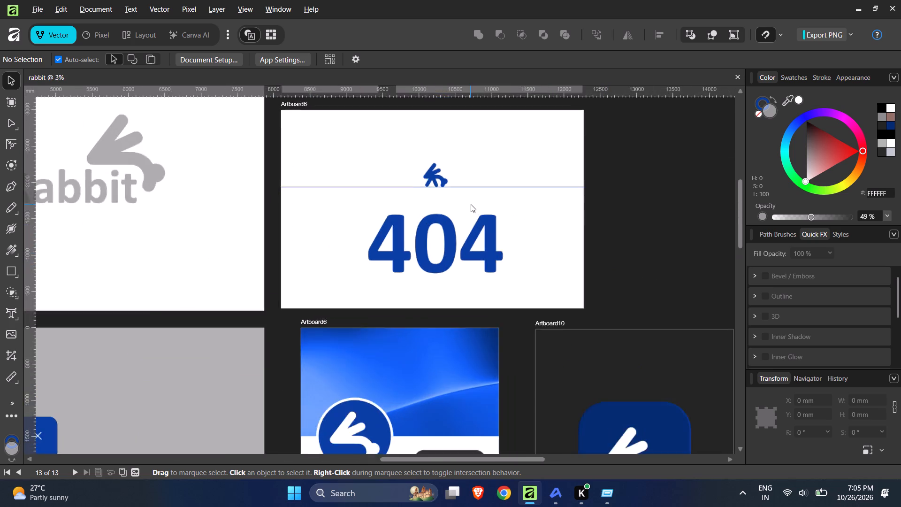
pyautogui.keyDown('ctrl'); pyautogui.scroll(2, 471, 204); pyautogui.keyUp('ctrl')
pyautogui.keyDown('ctrl'); pyautogui.scroll(-3, 471, 204); pyautogui.keyUp('ctrl')
pyautogui.keyDown('ctrl'); pyautogui.scroll(1, 471, 204); pyautogui.keyUp('ctrl')
pyautogui.keyDown('ctrl'); pyautogui.scroll(-5, 471, 204); pyautogui.keyUp('ctrl')
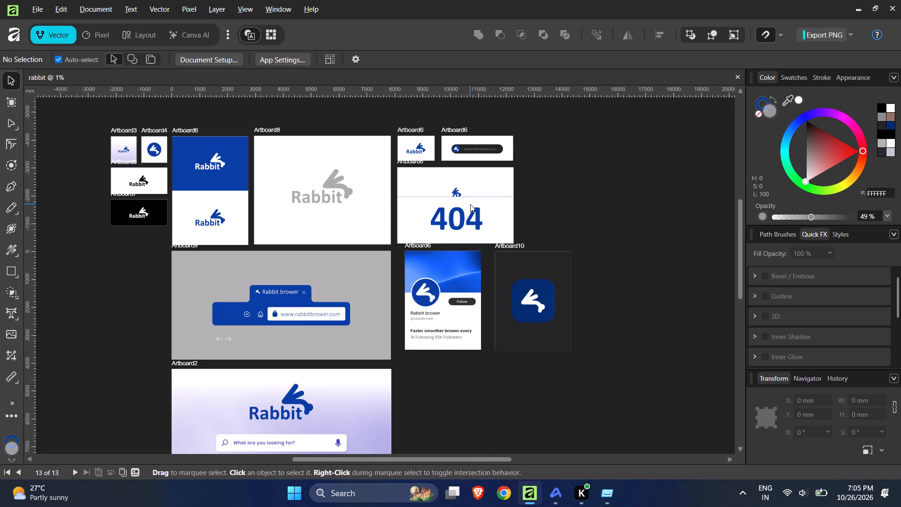
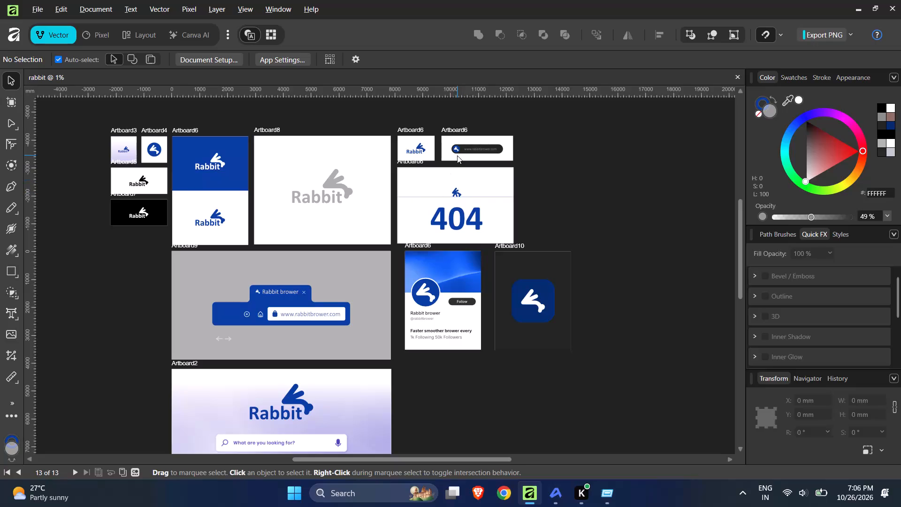
# Examine the dark address bar artboard and the 404 page up close, checking the rabbit mark standing on its line.
pyautogui.keyDown('ctrl'); pyautogui.scroll(9, 461, 147); pyautogui.keyUp('ctrl')
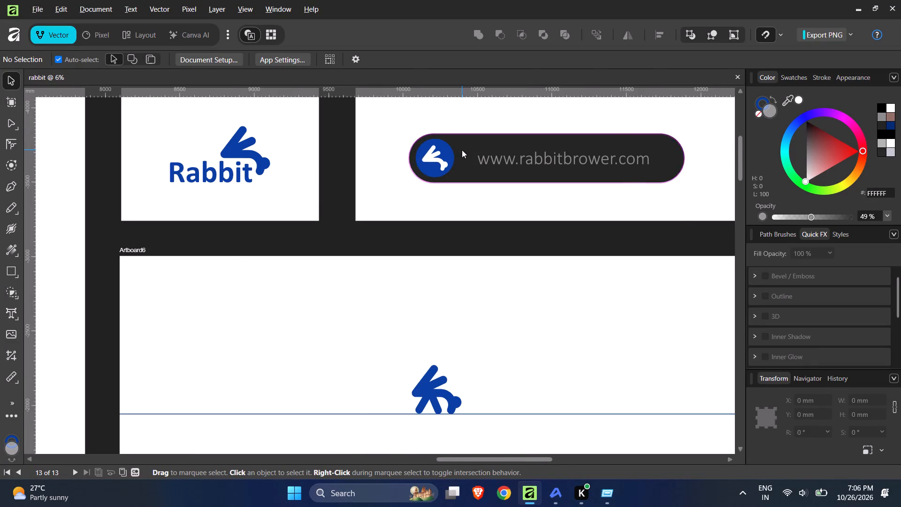
pyautogui.keyDown('ctrl'); pyautogui.scroll(-1, 461, 150); pyautogui.keyUp('ctrl')
pyautogui.keyDown('ctrl'); pyautogui.scroll(1, 461, 152); pyautogui.keyUp('ctrl')
pyautogui.keyDown('ctrl'); pyautogui.scroll(-7, 461, 152); pyautogui.keyUp('ctrl')
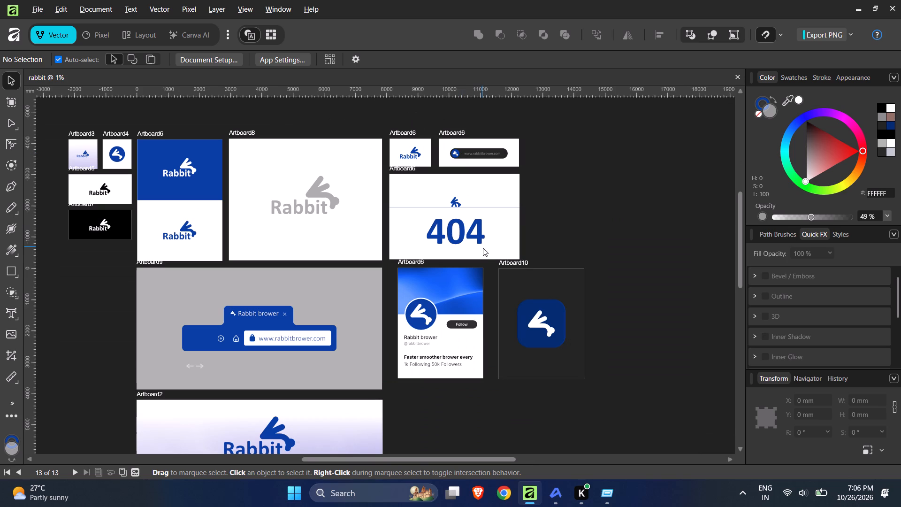
pyautogui.keyDown('ctrl'); pyautogui.scroll(3, 483, 248); pyautogui.keyUp('ctrl')
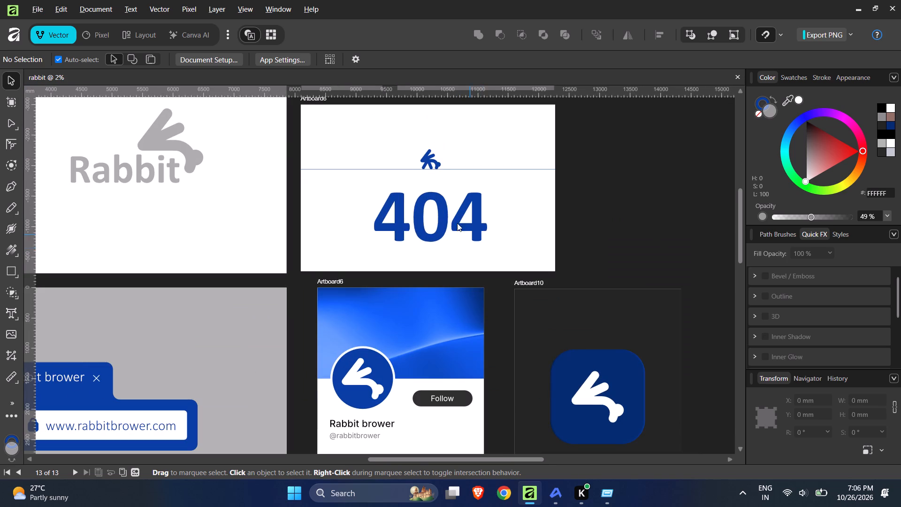
pyautogui.keyDown('ctrl'); pyautogui.scroll(5, 437, 164); pyautogui.keyUp('ctrl')
pyautogui.keyDown('ctrl'); pyautogui.scroll(-2, 437, 164); pyautogui.keyUp('ctrl')
pyautogui.keyDown('ctrl'); pyautogui.scroll(8, 437, 164); pyautogui.keyUp('ctrl')
pyautogui.keyDown('ctrl'); pyautogui.scroll(-5, 447, 179); pyautogui.keyUp('ctrl')
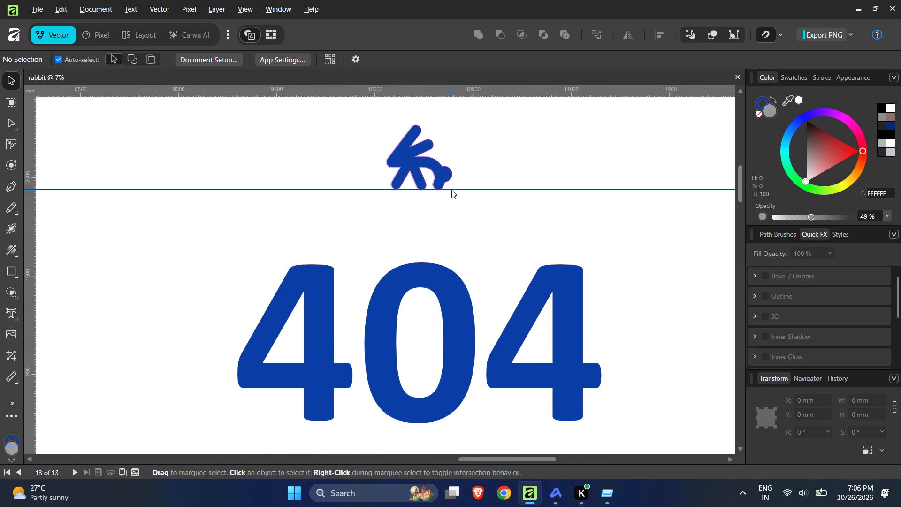
pyautogui.keyDown('ctrl'); pyautogui.scroll(3, 451, 190); pyautogui.keyUp('ctrl')
pyautogui.keyDown('ctrl'); pyautogui.scroll(-2, 451, 190); pyautogui.keyUp('ctrl')
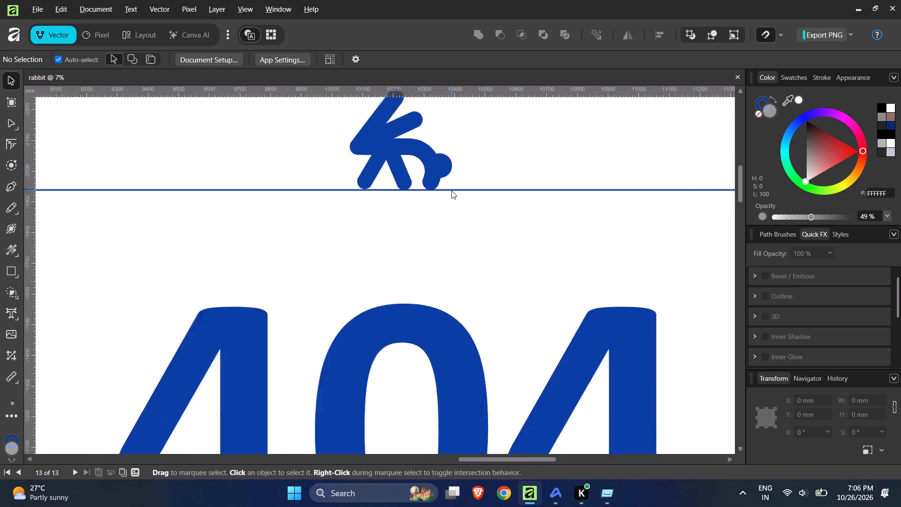
pyautogui.keyDown('ctrl'); pyautogui.scroll(-9, 451, 191); pyautogui.keyUp('ctrl')
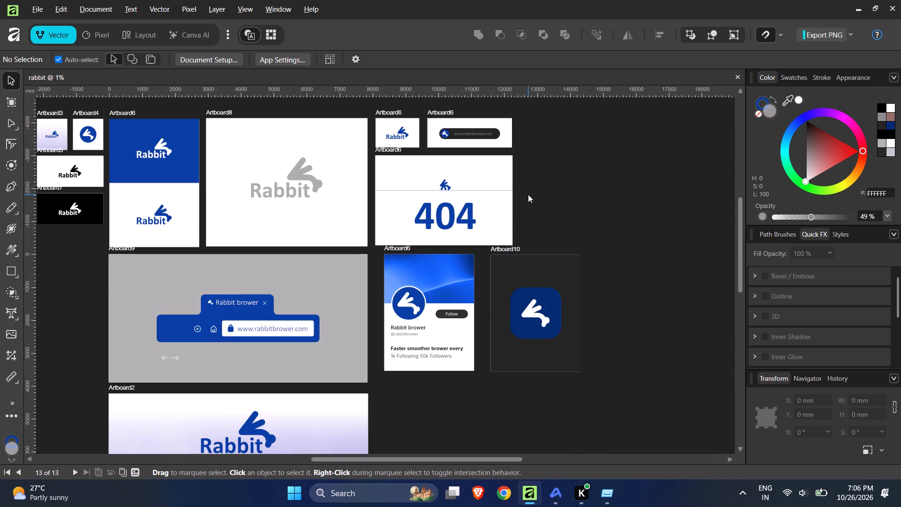
pyautogui.keyDown('ctrl'); pyautogui.scroll(-2, 528, 194); pyautogui.keyUp('ctrl')
pyautogui.keyDown('ctrl'); pyautogui.scroll(2, 444, 296); pyautogui.keyUp('ctrl')
pyautogui.keyDown('ctrl'); pyautogui.scroll(-3, 438, 241); pyautogui.keyUp('ctrl')
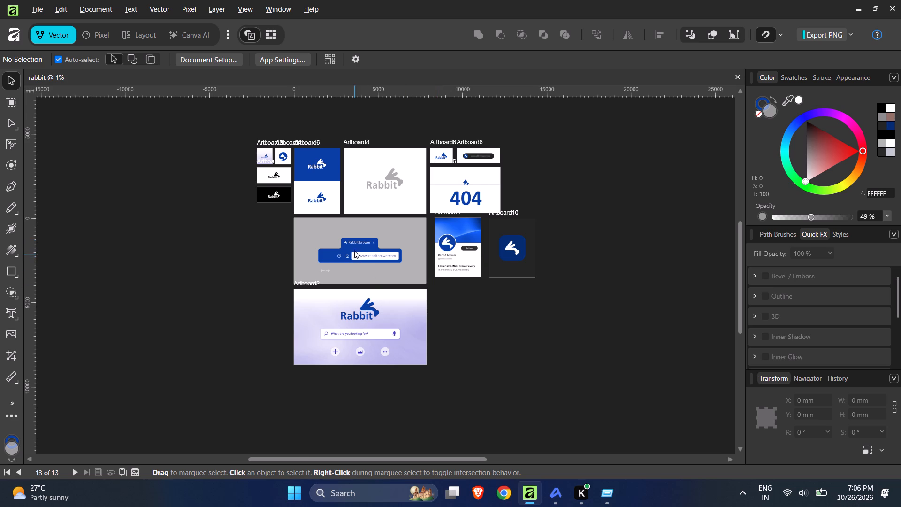
# Examine the browser tab mockup on Artboard9 and the small logo variation artboards up close.
pyautogui.keyDown('ctrl'); pyautogui.scroll(9, 353, 248); pyautogui.keyUp('ctrl')
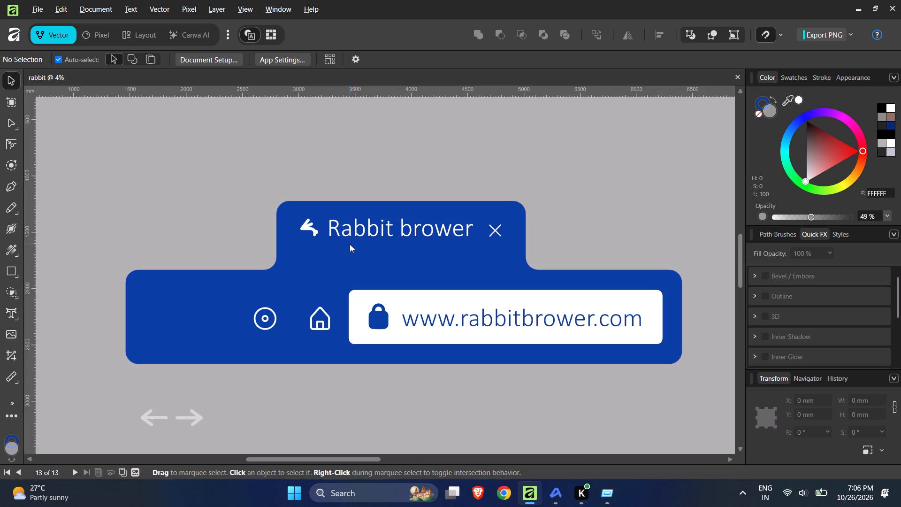
pyautogui.keyDown('ctrl'); pyautogui.scroll(-5, 350, 244); pyautogui.keyUp('ctrl')
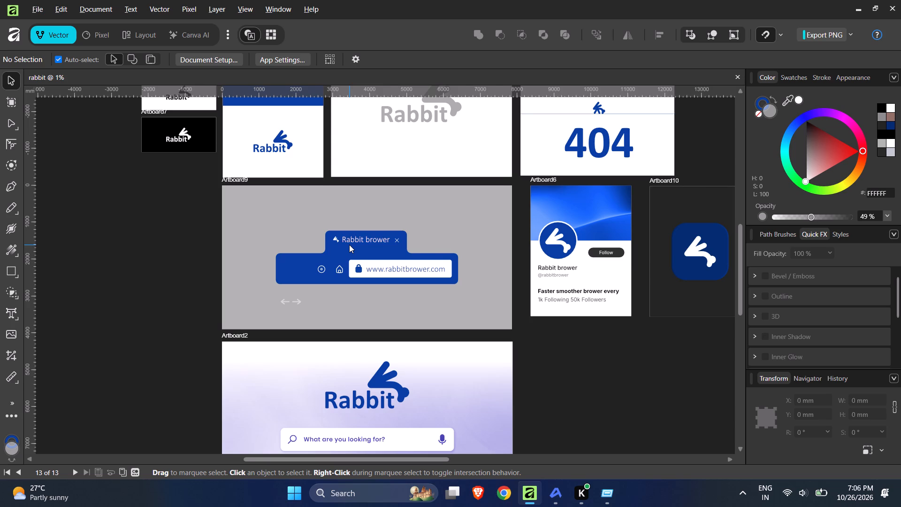
pyautogui.keyDown('ctrl'); pyautogui.scroll(1, 349, 245); pyautogui.keyUp('ctrl')
pyautogui.keyDown('ctrl'); pyautogui.scroll(-6, 349, 245); pyautogui.keyUp('ctrl')
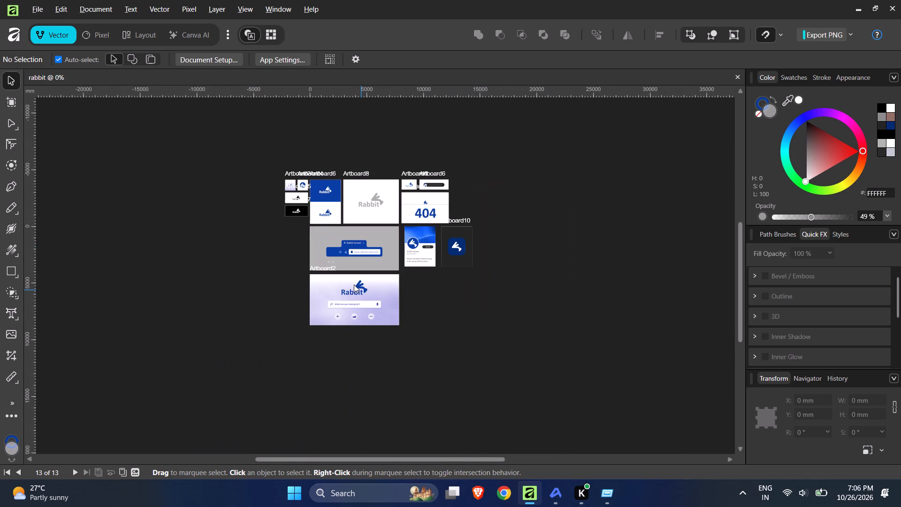
pyautogui.keyDown('ctrl'); pyautogui.scroll(1, 296, 184); pyautogui.keyUp('ctrl')
pyautogui.keyDown('ctrl'); pyautogui.scroll(-3, 296, 184); pyautogui.keyUp('ctrl')
pyautogui.keyDown('ctrl'); pyautogui.scroll(10, 296, 184); pyautogui.keyUp('ctrl')
pyautogui.keyDown('ctrl'); pyautogui.scroll(-1, 294, 184); pyautogui.keyUp('ctrl')
pyautogui.keyDown('ctrl'); pyautogui.scroll(5, 329, 217); pyautogui.keyUp('ctrl')
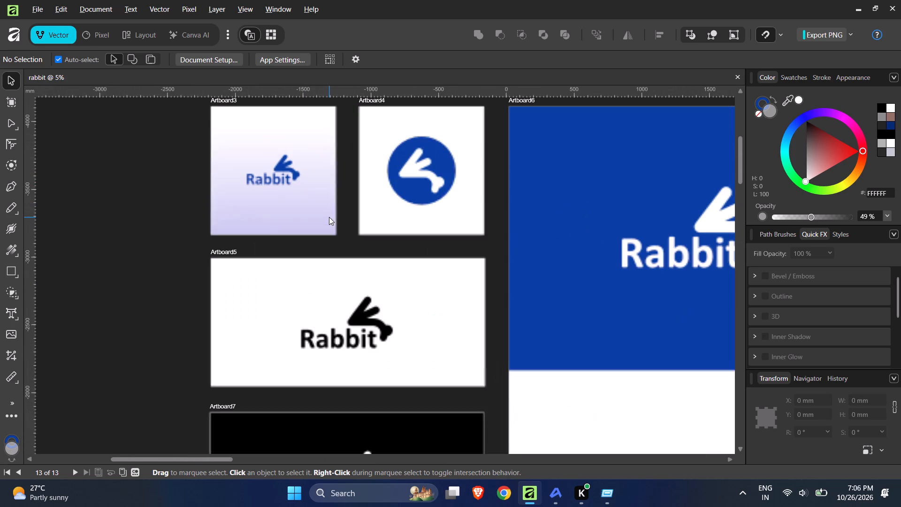
pyautogui.keyDown('ctrl'); pyautogui.scroll(-5, 252, 161); pyautogui.keyUp('ctrl')
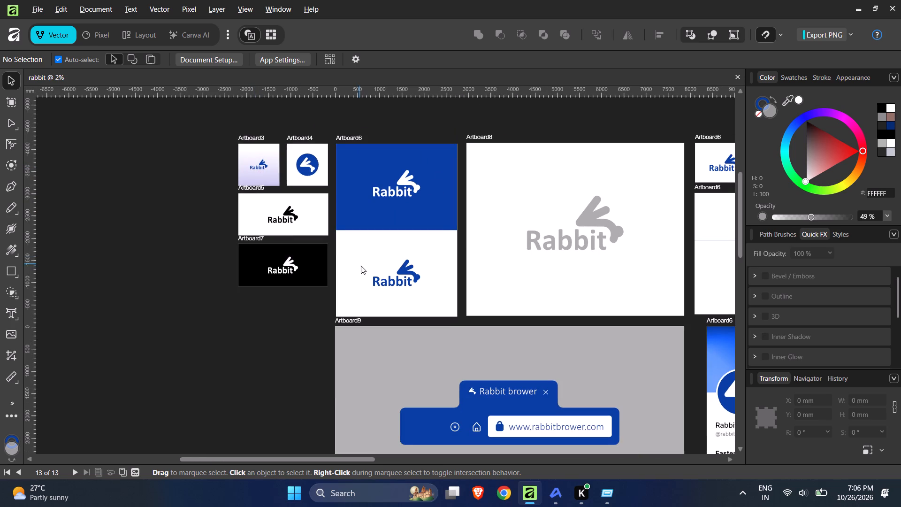
pyautogui.keyDown('ctrl'); pyautogui.scroll(1, 557, 266); pyautogui.keyUp('ctrl')
pyautogui.keyDown('ctrl'); pyautogui.scroll(-2, 427, 193); pyautogui.keyUp('ctrl')
pyautogui.keyDown('ctrl'); pyautogui.scroll(1, 427, 193); pyautogui.keyUp('ctrl')
pyautogui.keyDown('ctrl'); pyautogui.scroll(-1, 427, 193); pyautogui.keyUp('ctrl')
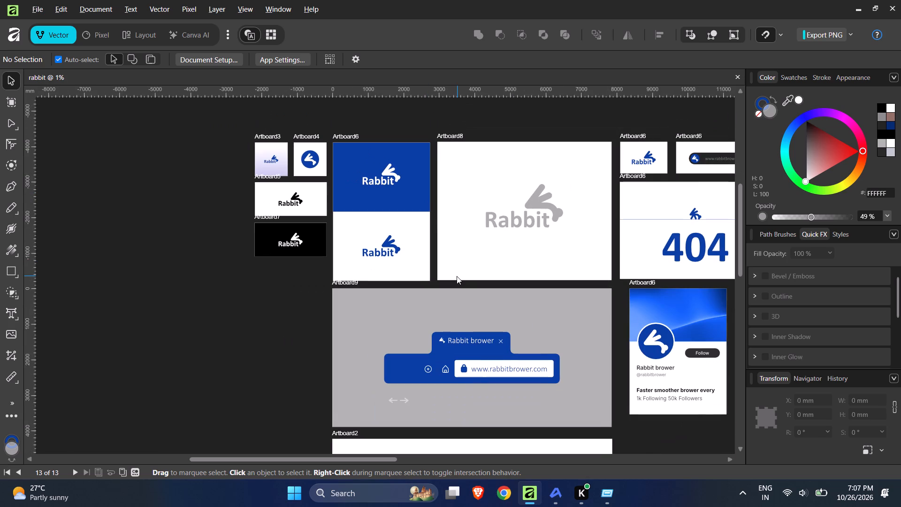
pyautogui.keyDown('ctrl'); pyautogui.scroll(-2, 411, 201); pyautogui.keyUp('ctrl')
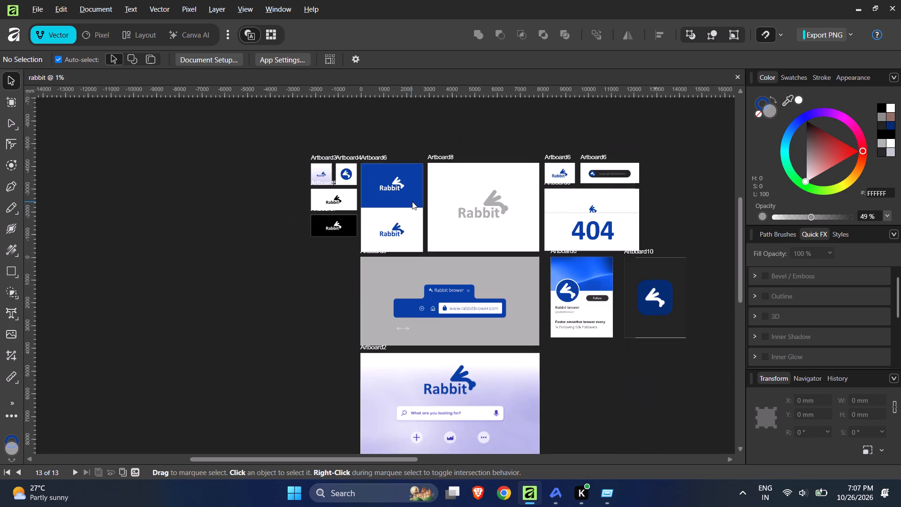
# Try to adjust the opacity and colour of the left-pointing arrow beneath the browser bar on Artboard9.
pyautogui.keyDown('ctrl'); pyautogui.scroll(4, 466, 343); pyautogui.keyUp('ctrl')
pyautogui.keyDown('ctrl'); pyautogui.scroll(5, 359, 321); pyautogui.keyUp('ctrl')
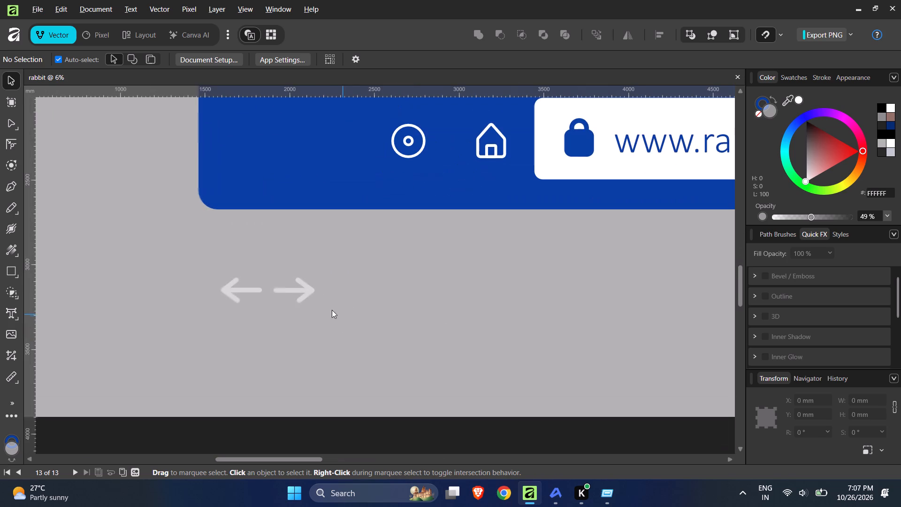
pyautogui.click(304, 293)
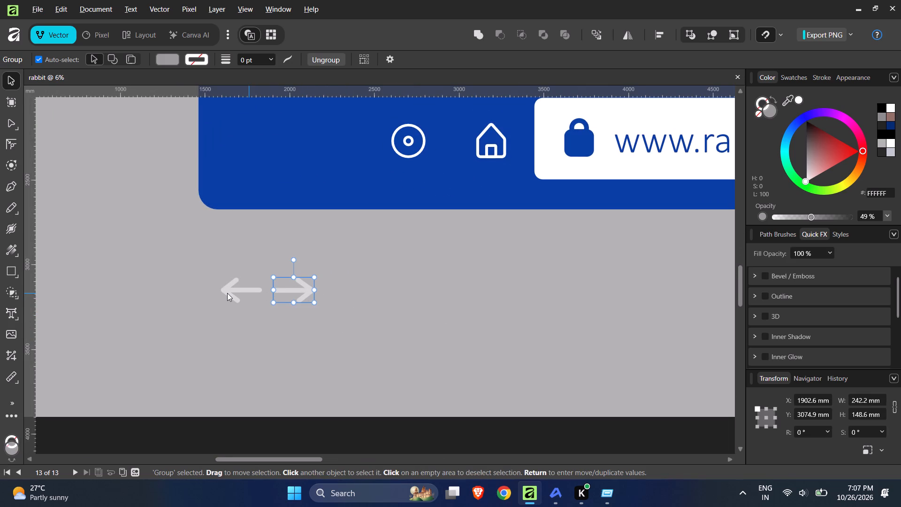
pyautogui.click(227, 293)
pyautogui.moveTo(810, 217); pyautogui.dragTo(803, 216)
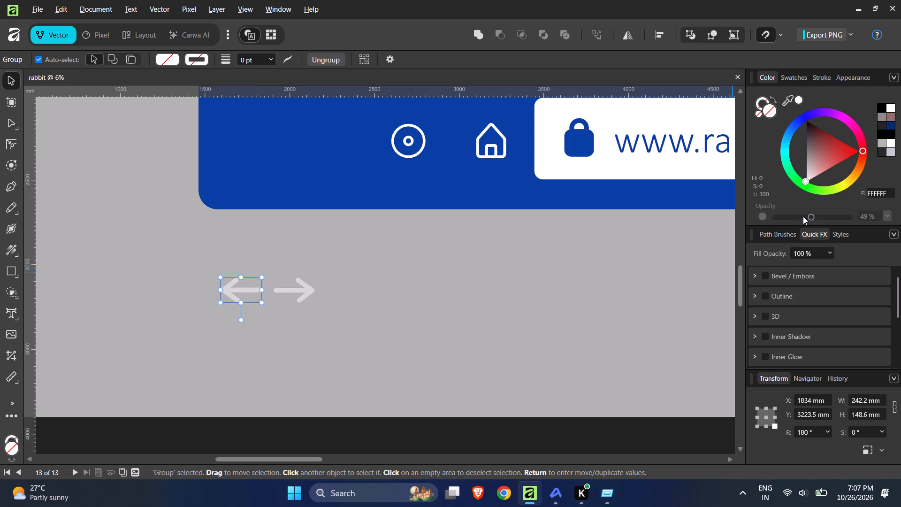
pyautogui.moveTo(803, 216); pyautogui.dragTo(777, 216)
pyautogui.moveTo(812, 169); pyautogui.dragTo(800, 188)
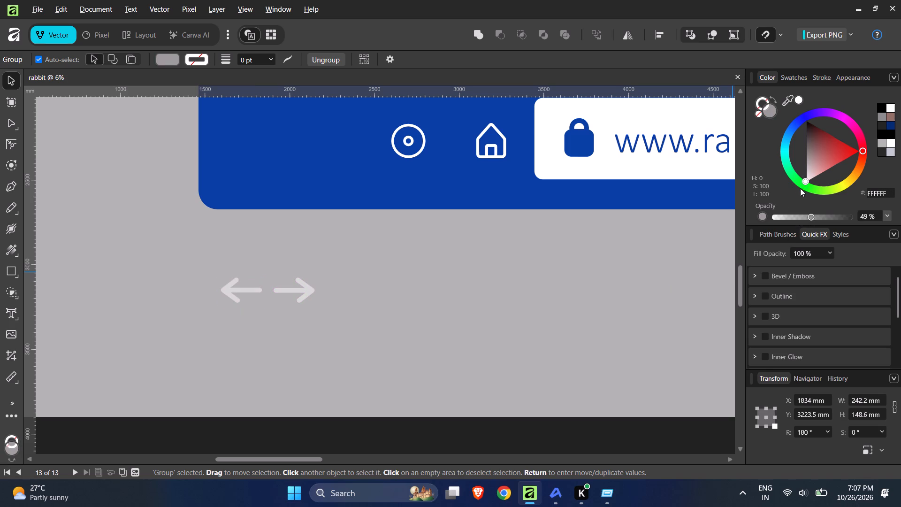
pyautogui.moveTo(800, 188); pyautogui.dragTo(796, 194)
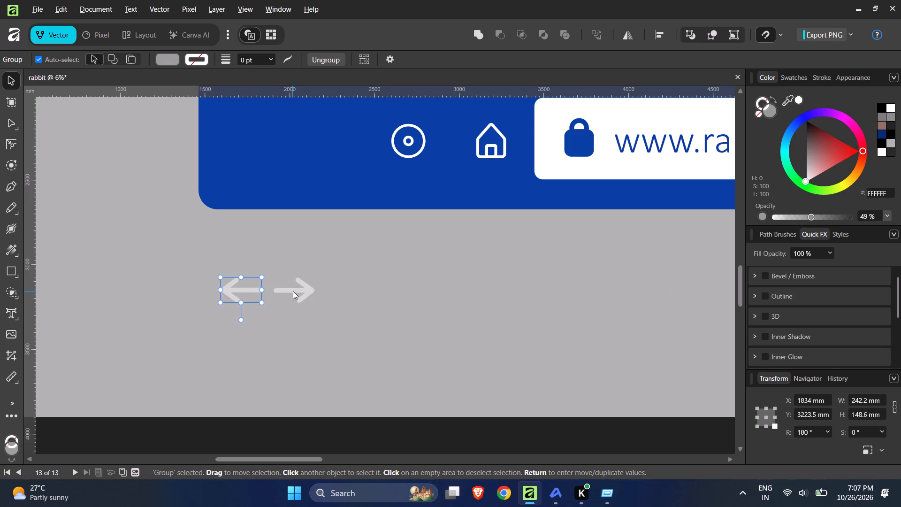
# Move both arrows together into the blue browser bar, beside the circle icon, at about X 1697 mm, Y 2188 mm.
pyautogui.click(293, 291)
pyautogui.keyDown('shift'); pyautogui.click(249, 292); pyautogui.keyUp('shift')
pyautogui.moveTo(249, 292); pyautogui.dragTo(265, 143)
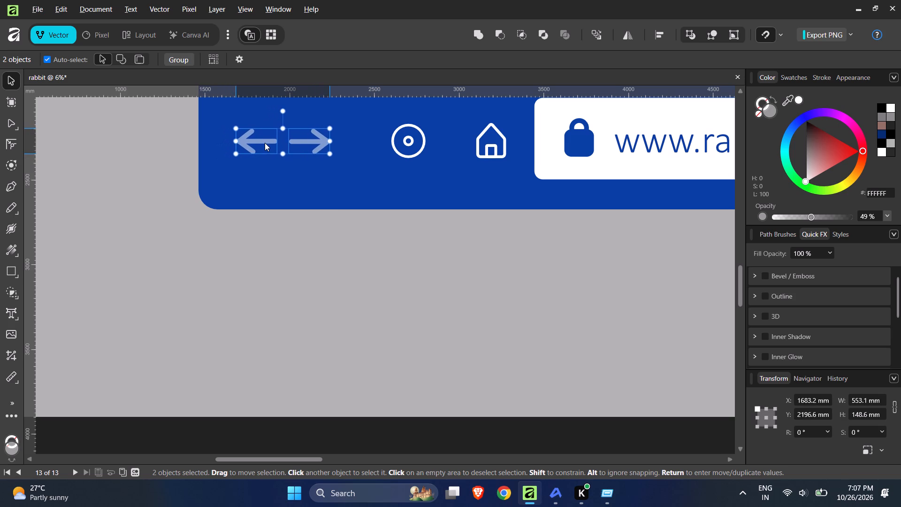
pyautogui.moveTo(265, 143); pyautogui.dragTo(267, 142)
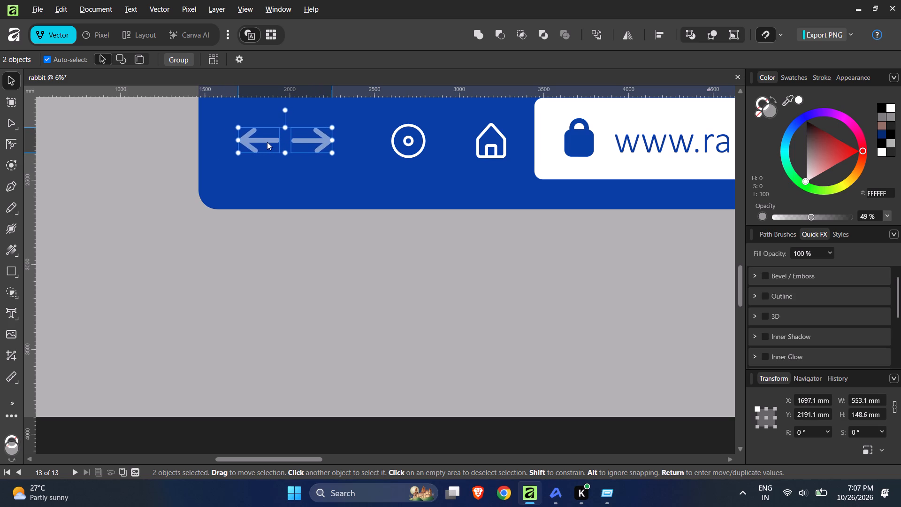
pyautogui.moveTo(267, 142); pyautogui.dragTo(267, 141)
pyautogui.click(299, 307)
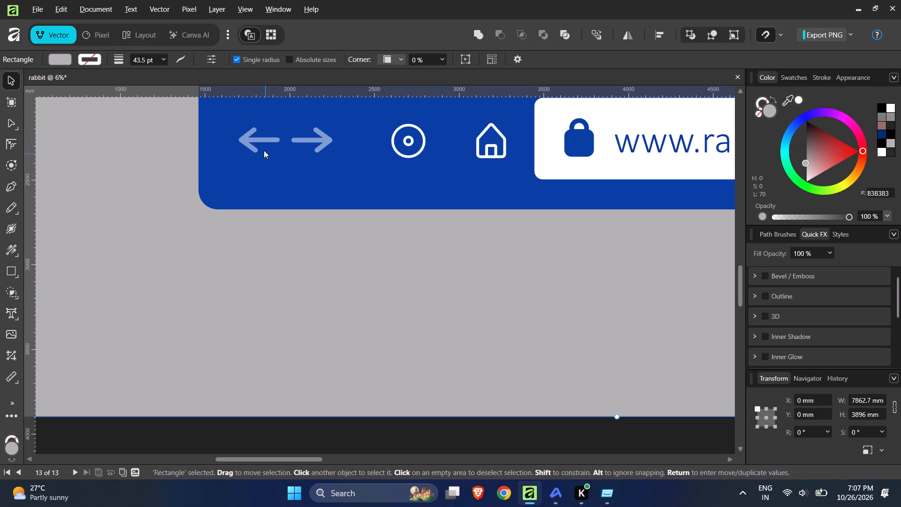
# Make the left-pointing arrow in the browser bar fully opaque white.
pyautogui.click(259, 141)
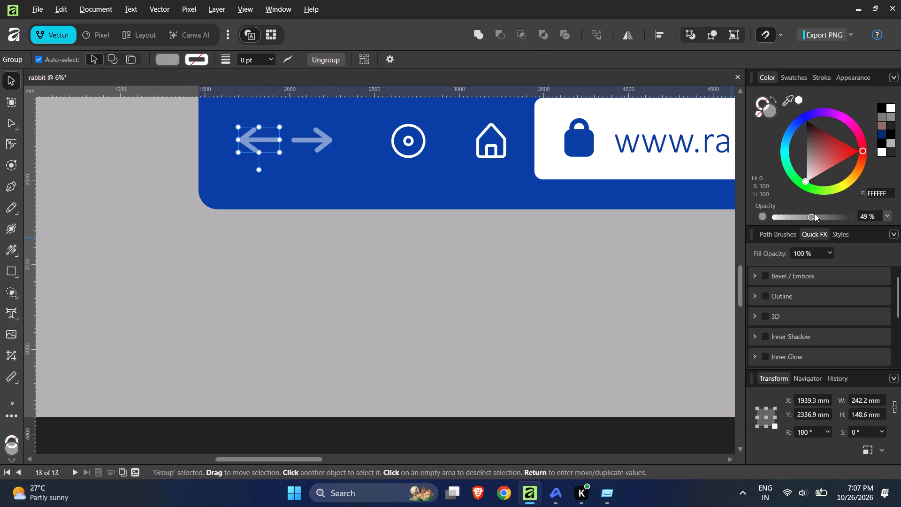
pyautogui.moveTo(809, 217); pyautogui.dragTo(852, 216)
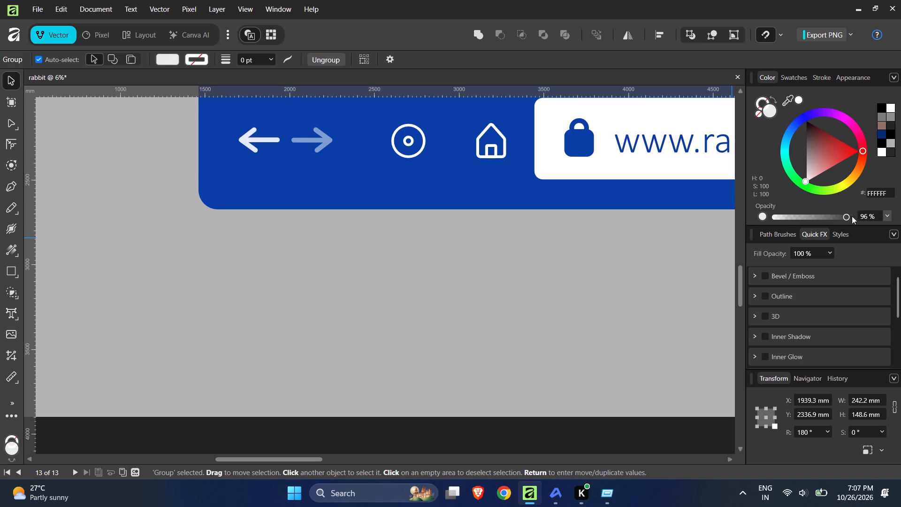
pyautogui.moveTo(852, 216); pyautogui.dragTo(900, 216)
# Dim the right-pointing arrow in the browser bar to 27% opacity.
pyautogui.click(324, 138)
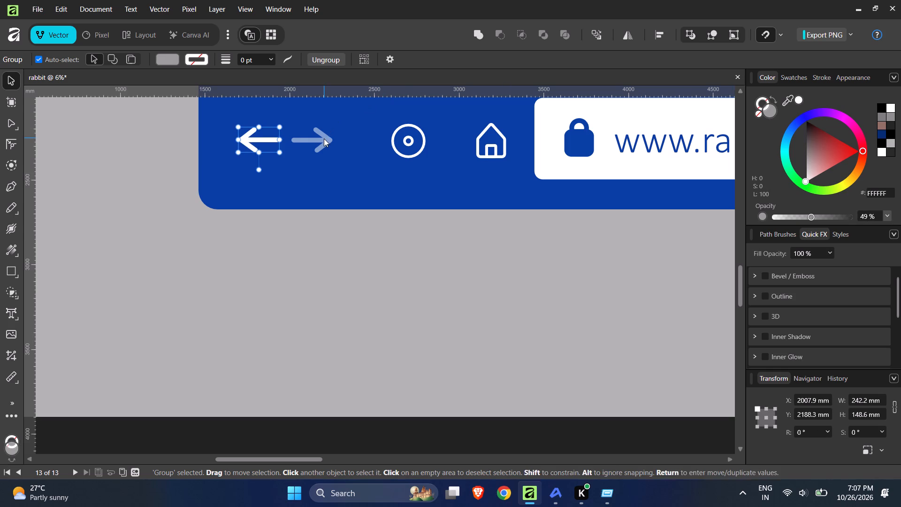
pyautogui.moveTo(812, 215); pyautogui.dragTo(801, 214)
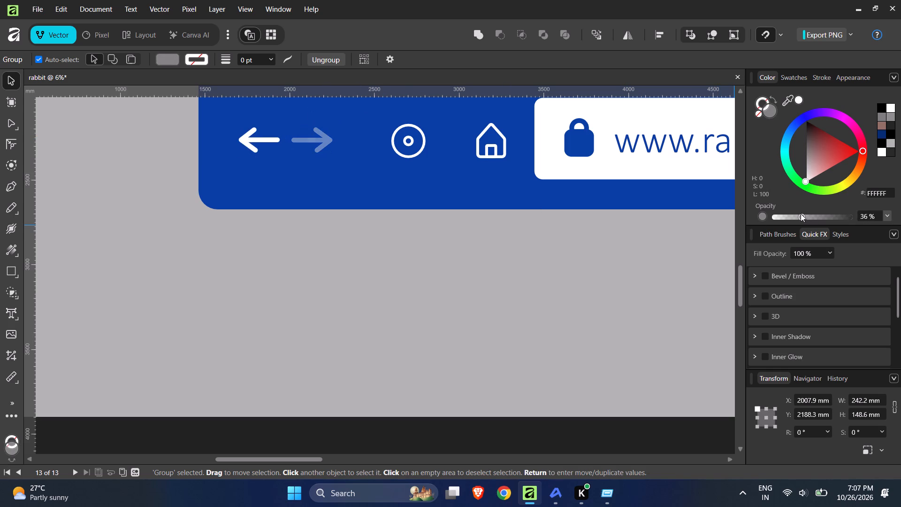
pyautogui.moveTo(801, 214); pyautogui.dragTo(795, 212)
pyautogui.click(486, 278)
# Save the rabbit document with the arrows placed in the browser bar.
pyautogui.keyDown('ctrl'); pyautogui.scroll(-8, 411, 252); pyautogui.keyUp('ctrl')
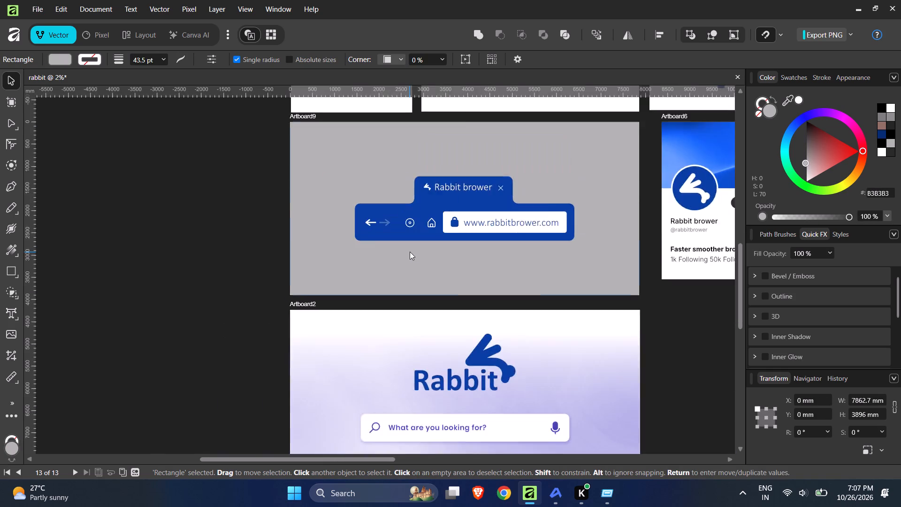
pyautogui.keyDown('ctrl'); pyautogui.scroll(-3, 410, 252); pyautogui.keyUp('ctrl')
pyautogui.click(233, 258)
pyautogui.hotkey('ctrl', 's')
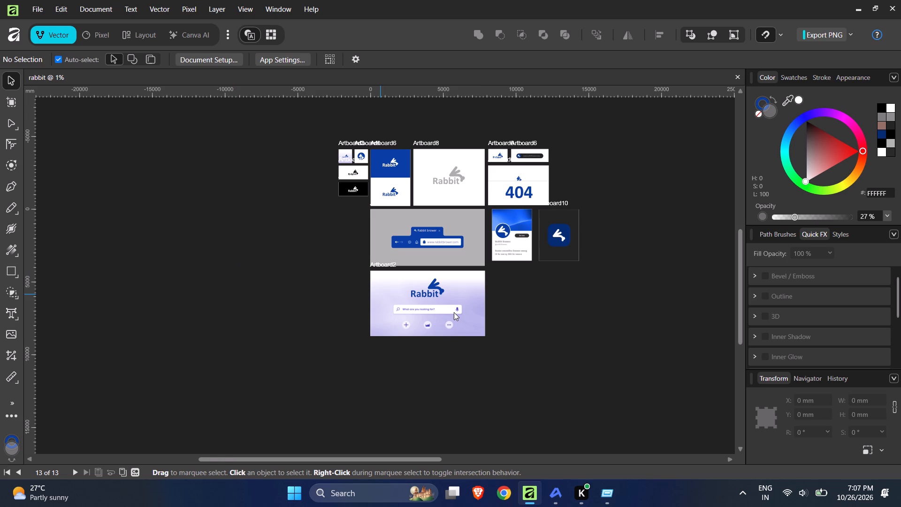
# Recolour Artboard9's grey background rectangle to dark grey 252525, sampling the colour from the Artboard10 background with the Color Picker.
pyautogui.click(573, 339)
pyautogui.keyDown('ctrl'); pyautogui.scroll(6, 484, 253); pyautogui.keyUp('ctrl')
pyautogui.click(472, 238)
pyautogui.keyDown('ctrl'); pyautogui.scroll(-2, 402, 238); pyautogui.keyUp('ctrl')
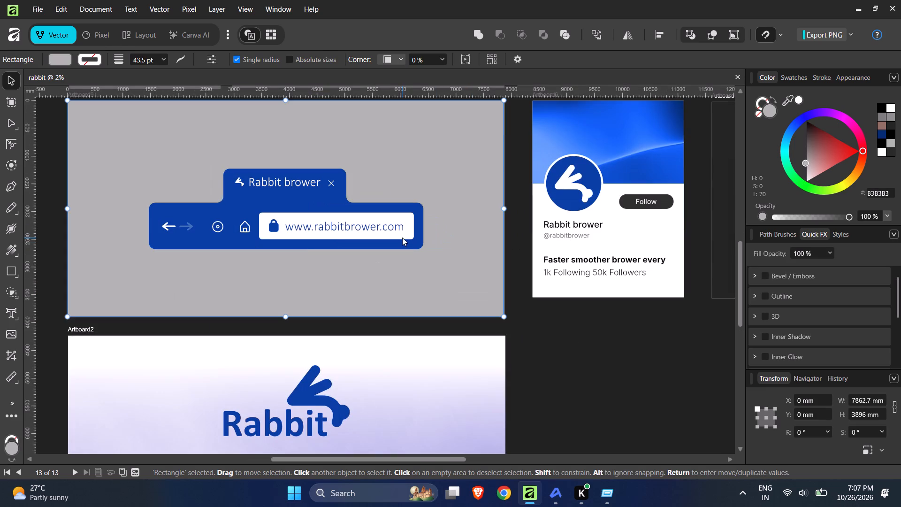
pyautogui.keyDown('ctrl'); pyautogui.scroll(-2, 402, 238); pyautogui.keyUp('ctrl')
pyautogui.press('i')
pyautogui.click(540, 202)
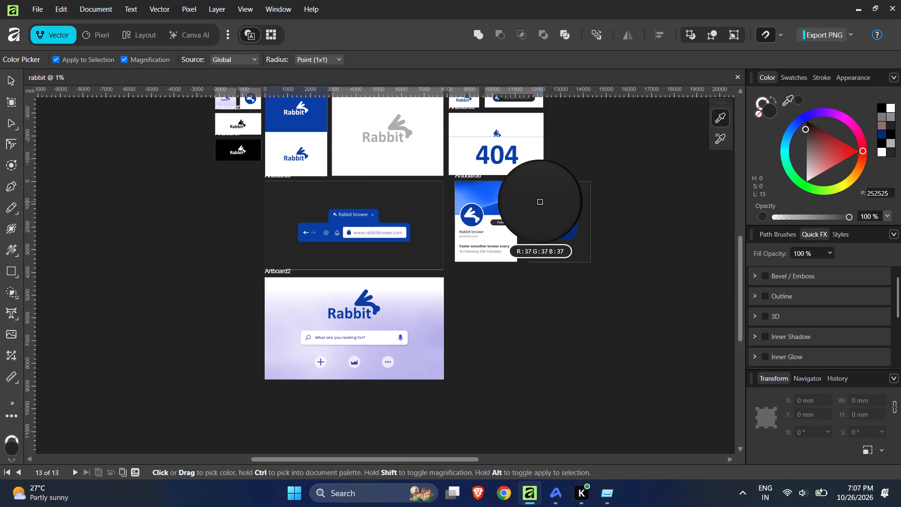
pyautogui.click(11, 76)
pyautogui.click(129, 203)
# Review the artboards around the recoloured browser mockup, examining the search home page and its Rabbit logo.
pyautogui.keyDown('ctrl'); pyautogui.scroll(-4, 298, 232); pyautogui.keyUp('ctrl')
pyautogui.keyDown('ctrl'); pyautogui.scroll(2, 375, 271); pyautogui.keyUp('ctrl')
pyautogui.keyDown('ctrl'); pyautogui.scroll(-3, 364, 271); pyautogui.keyUp('ctrl')
pyautogui.keyDown('ctrl'); pyautogui.scroll(3, 362, 272); pyautogui.keyUp('ctrl')
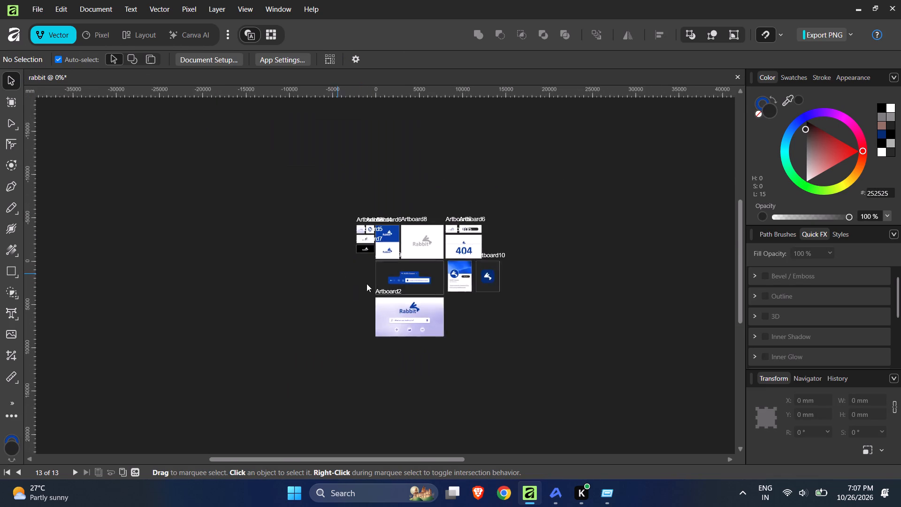
pyautogui.keyDown('ctrl'); pyautogui.scroll(2, 367, 284); pyautogui.keyUp('ctrl')
pyautogui.keyDown('ctrl'); pyautogui.scroll(5, 472, 341); pyautogui.keyUp('ctrl')
pyautogui.click(473, 341)
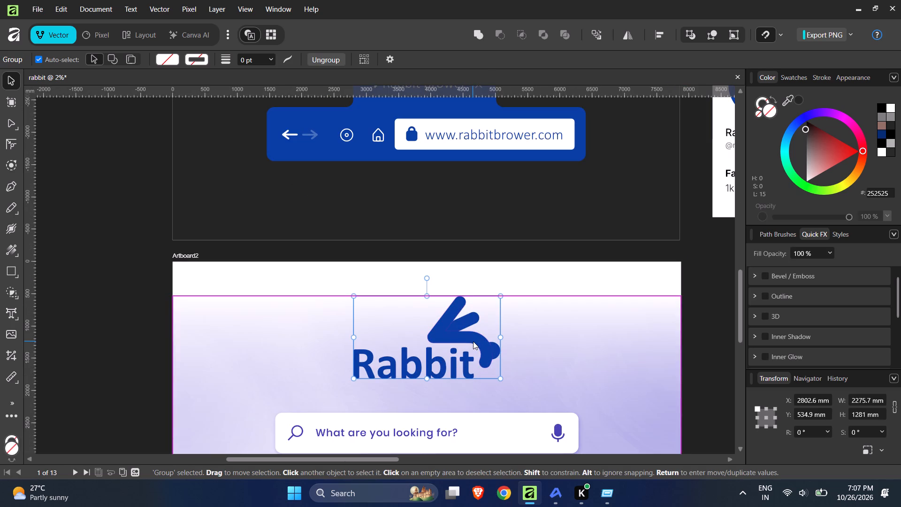
pyautogui.keyDown('ctrl'); pyautogui.scroll(-6, 229, 253); pyautogui.keyUp('ctrl')
pyautogui.keyDown('ctrl'); pyautogui.scroll(1, 231, 260); pyautogui.keyUp('ctrl')
pyautogui.keyDown('ctrl'); pyautogui.scroll(-1, 231, 261); pyautogui.keyUp('ctrl')
pyautogui.click(434, 335)
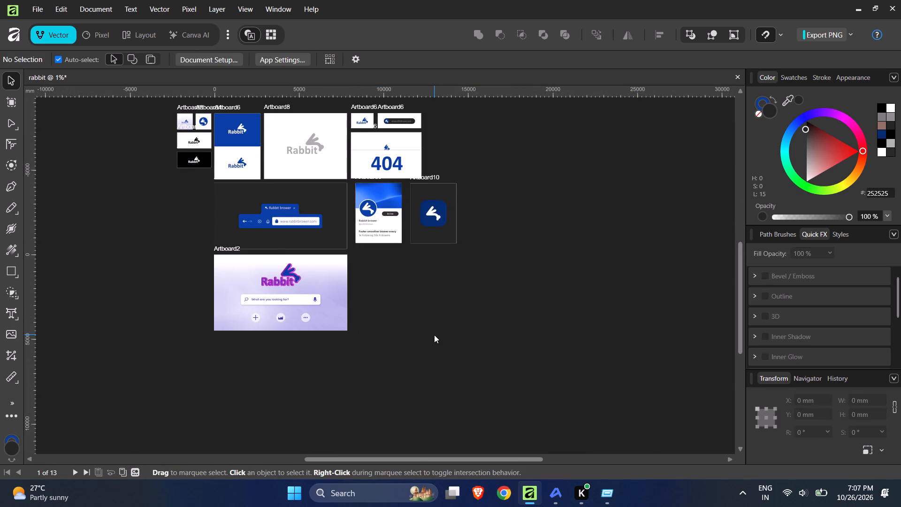
pyautogui.keyDown('ctrl'); pyautogui.scroll(-3, 439, 342); pyautogui.keyUp('ctrl')
pyautogui.keyDown('ctrl'); pyautogui.scroll(4, 447, 239); pyautogui.keyUp('ctrl')
# Save the rabbit document with the dark browser mockup background.
pyautogui.hotkey('ctrl', 's')
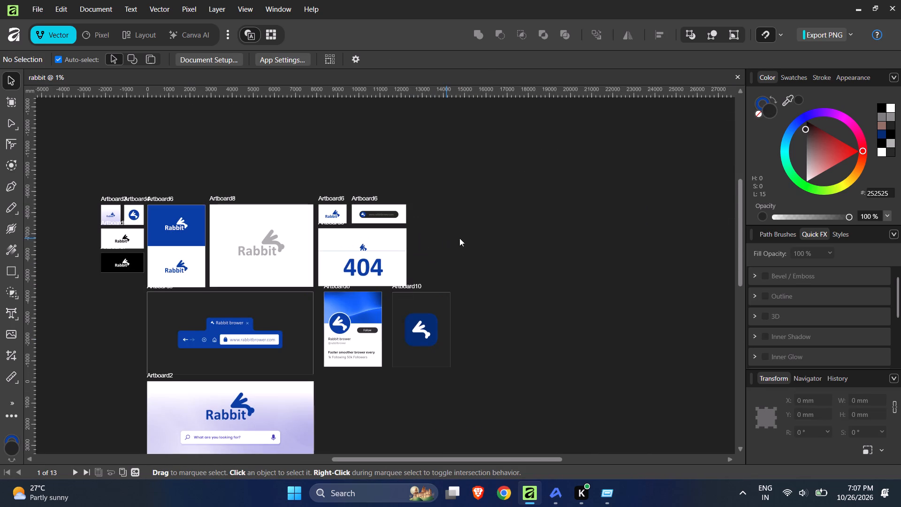
# Review the full set of brand artboards, examining the browser mockup and the logo variations up close.
pyautogui.scroll(-7, 473, 237)
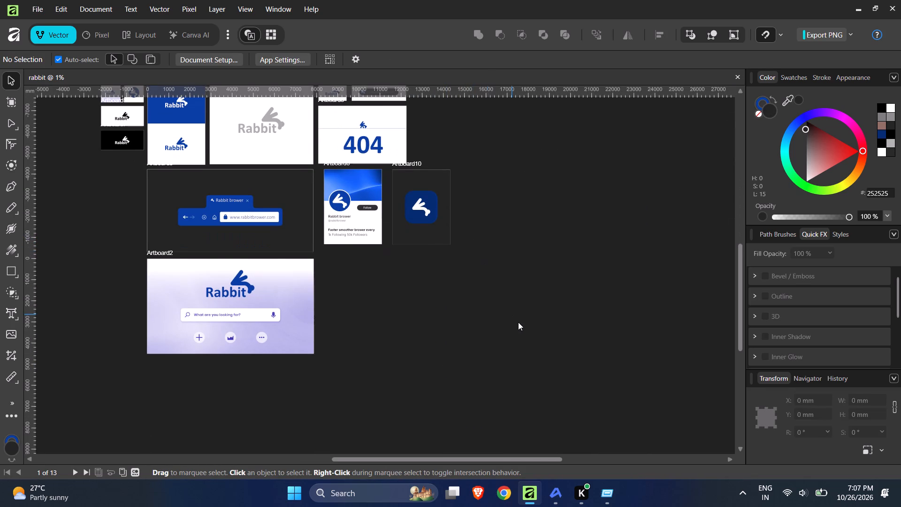
pyautogui.keyDown('ctrl'); pyautogui.scroll(2, 520, 324); pyautogui.keyUp('ctrl')
pyautogui.keyDown('ctrl'); pyautogui.scroll(-6, 520, 324); pyautogui.keyUp('ctrl')
pyautogui.keyDown('ctrl'); pyautogui.scroll(6, 424, 281); pyautogui.keyUp('ctrl')
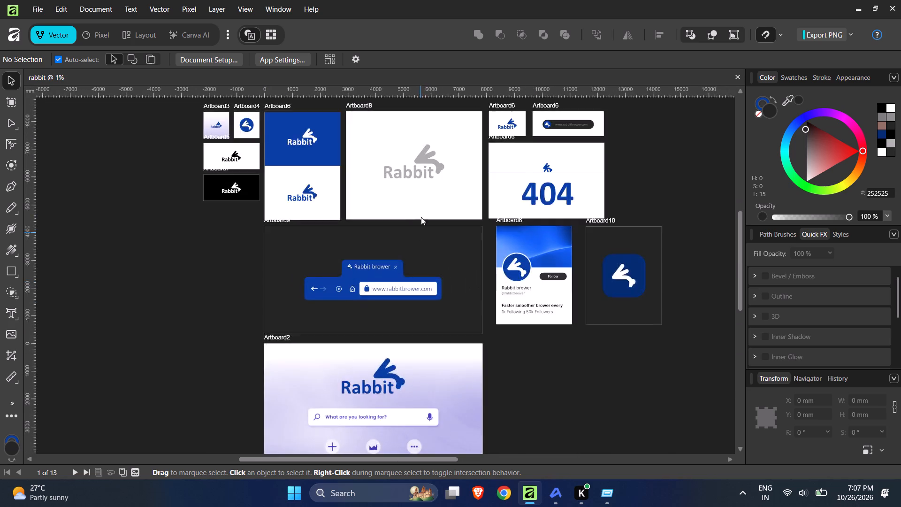
pyautogui.keyDown('ctrl'); pyautogui.scroll(2, 422, 209); pyautogui.keyUp('ctrl')
pyautogui.keyDown('ctrl'); pyautogui.scroll(-1, 425, 229); pyautogui.keyUp('ctrl')
pyautogui.keyDown('ctrl'); pyautogui.scroll(1, 425, 230); pyautogui.keyUp('ctrl')
pyautogui.keyDown('ctrl'); pyautogui.scroll(-1, 426, 231); pyautogui.keyUp('ctrl')
pyautogui.keyDown('ctrl'); pyautogui.scroll(2, 304, 171); pyautogui.keyUp('ctrl')
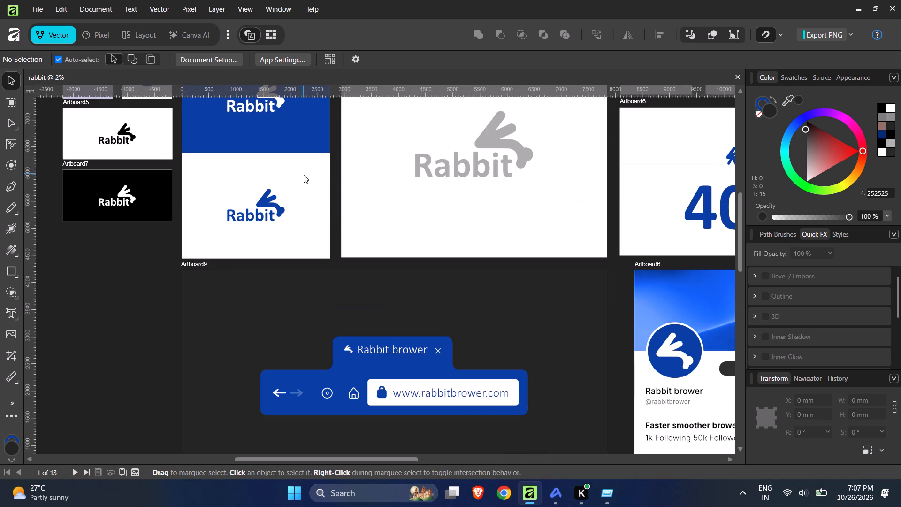
pyautogui.keyDown('ctrl'); pyautogui.scroll(1, 340, 233); pyautogui.keyUp('ctrl')
pyautogui.keyDown('ctrl'); pyautogui.scroll(-3, 341, 234); pyautogui.keyUp('ctrl')
pyautogui.keyDown('ctrl'); pyautogui.scroll(-2, 252, 182); pyautogui.keyUp('ctrl')
pyautogui.keyDown('ctrl'); pyautogui.scroll(2, 222, 146); pyautogui.keyUp('ctrl')
pyautogui.keyDown('ctrl'); pyautogui.scroll(-1, 222, 145); pyautogui.keyUp('ctrl')
pyautogui.keyDown('ctrl'); pyautogui.scroll(2, 222, 145); pyautogui.keyUp('ctrl')
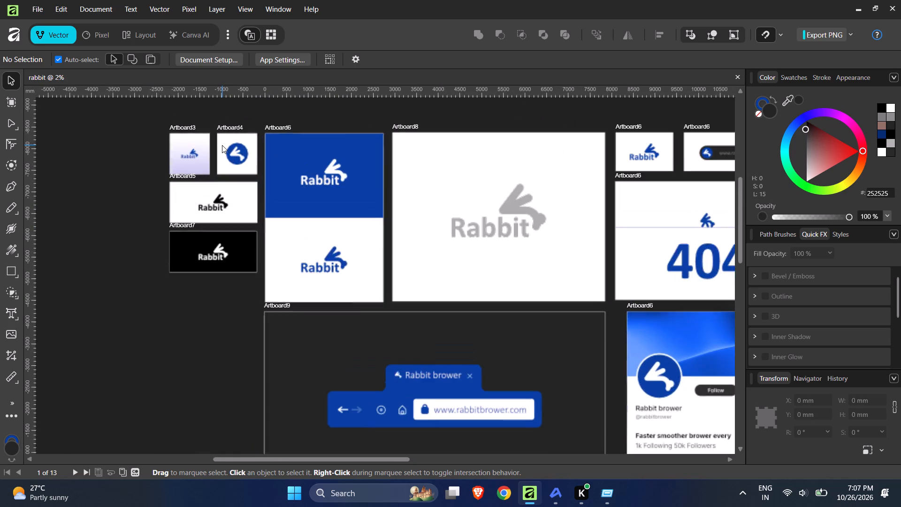
pyautogui.keyDown('ctrl'); pyautogui.scroll(4, 230, 148); pyautogui.keyUp('ctrl')
pyautogui.keyDown('ctrl'); pyautogui.scroll(-6, 233, 151); pyautogui.keyUp('ctrl')
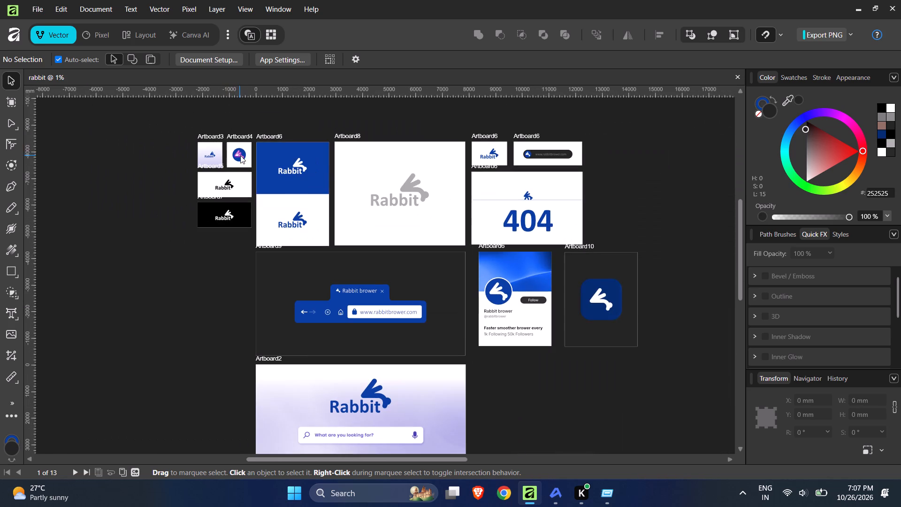